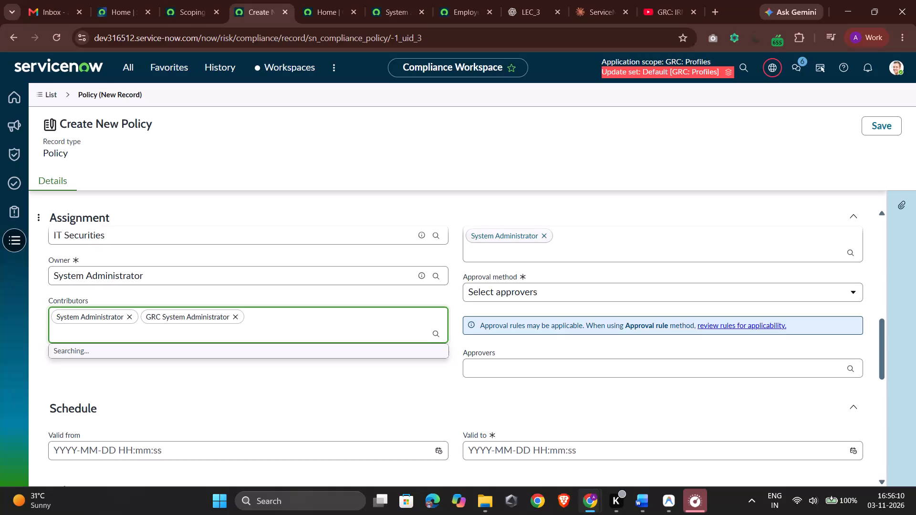
Close the open Contributors suggestions in the new policy's Assignment section without adding another contributor.
{"action": "left_click", "coordinate": [523, 172]}
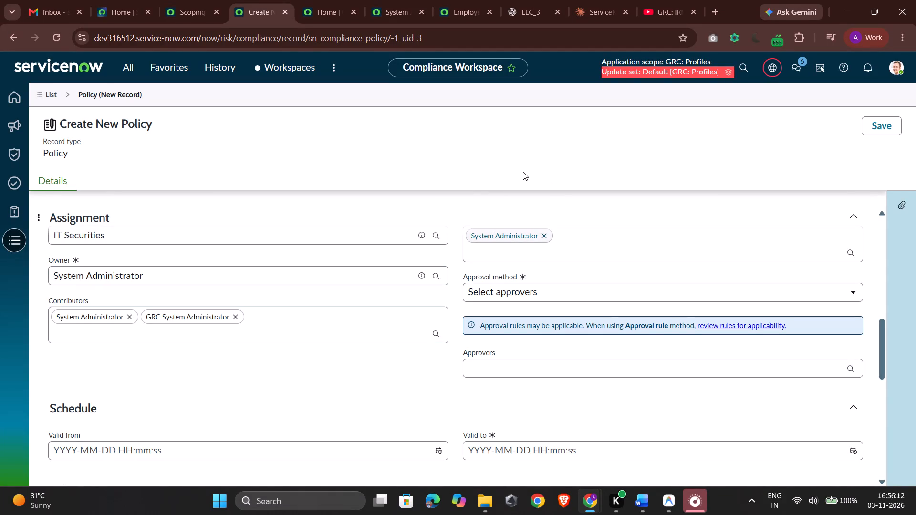
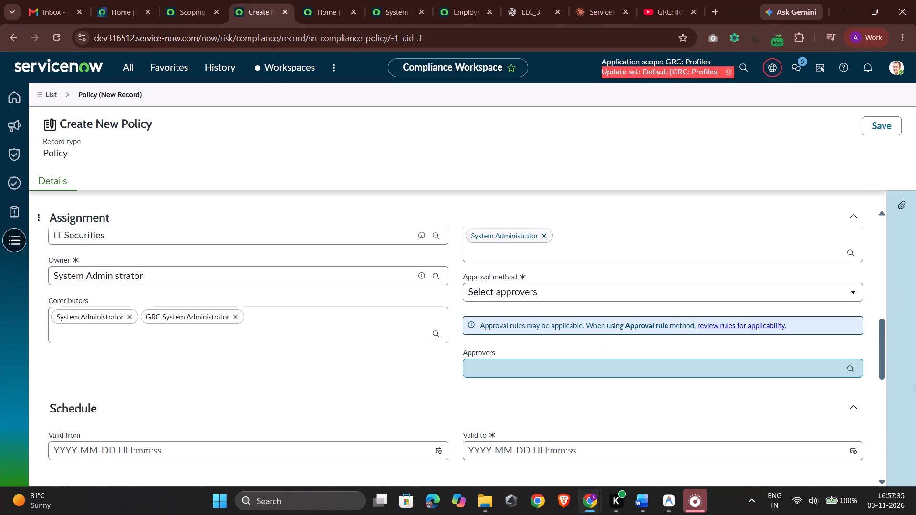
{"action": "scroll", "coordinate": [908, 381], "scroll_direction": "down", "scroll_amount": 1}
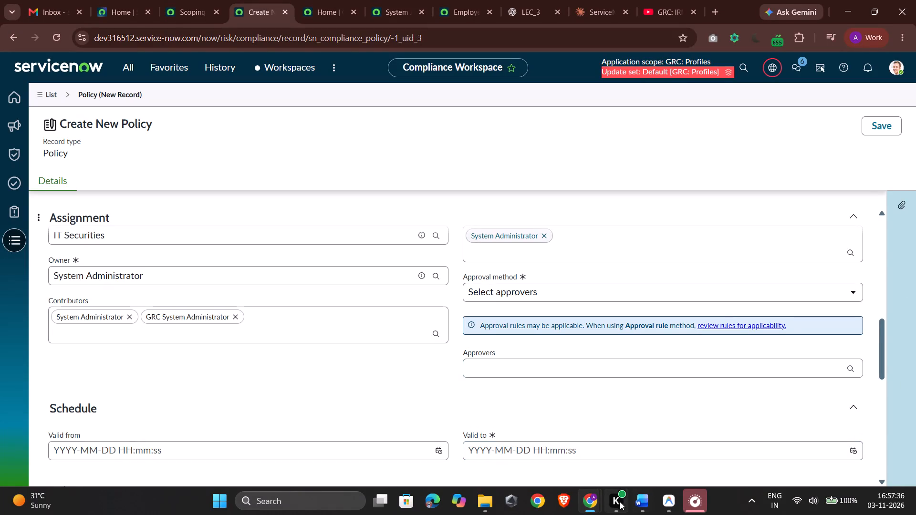
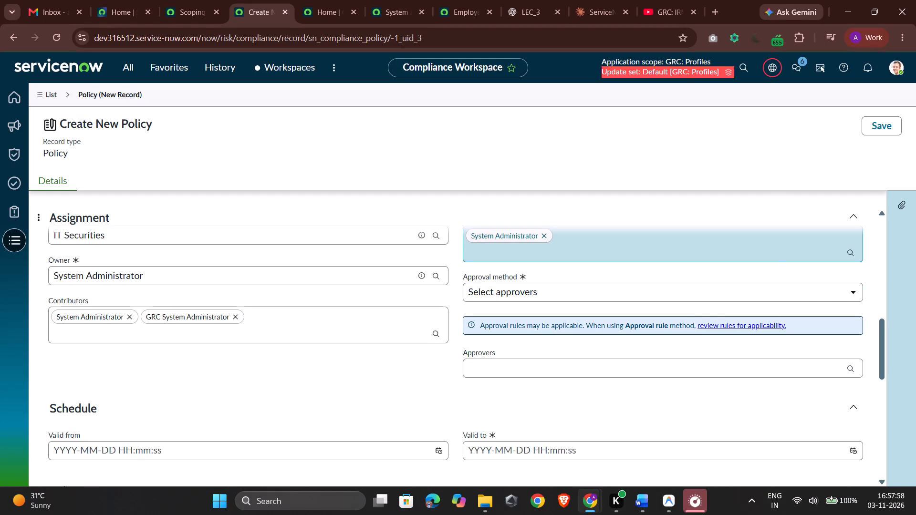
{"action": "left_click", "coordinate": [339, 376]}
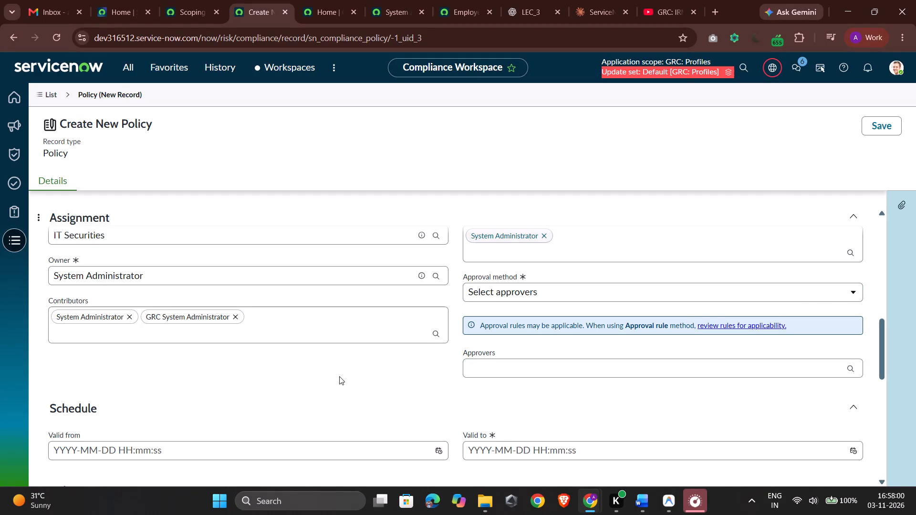
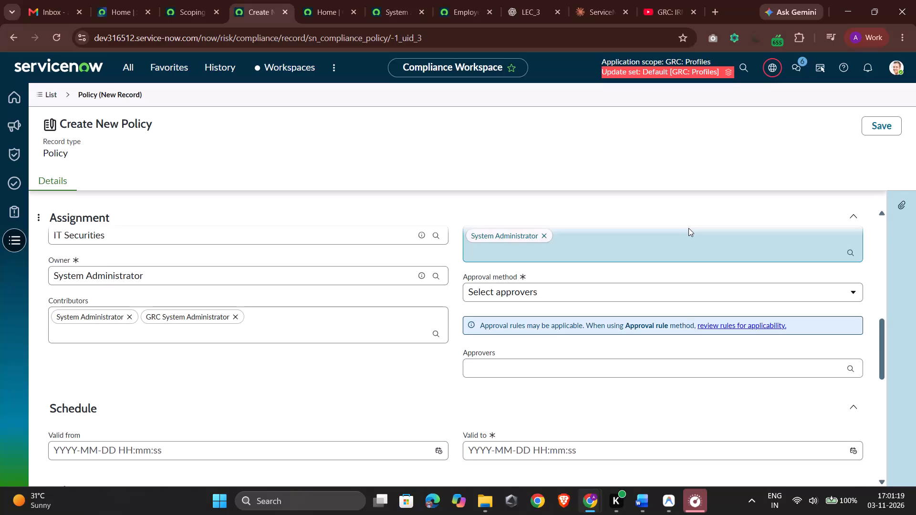
Review the Policy section of the new record, from the name and type fields through the description and policy text.
{"action": "left_click", "coordinate": [654, 206]}
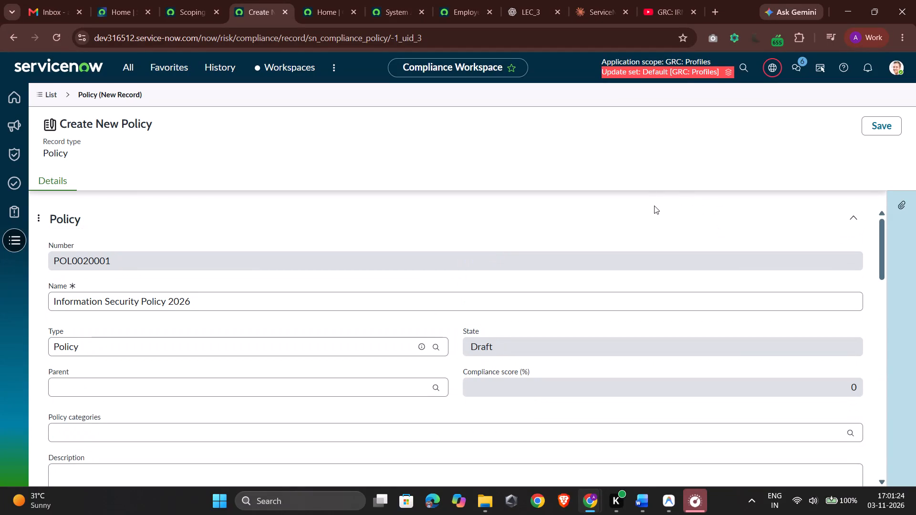
{"action": "scroll", "coordinate": [654, 206], "scroll_direction": "down", "scroll_amount": 1}
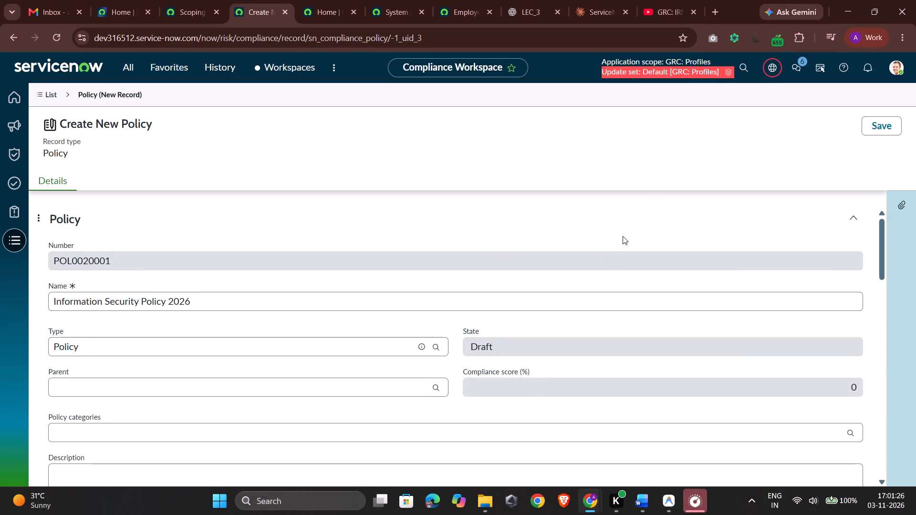
{"action": "scroll", "coordinate": [562, 288], "scroll_direction": "down", "scroll_amount": 1}
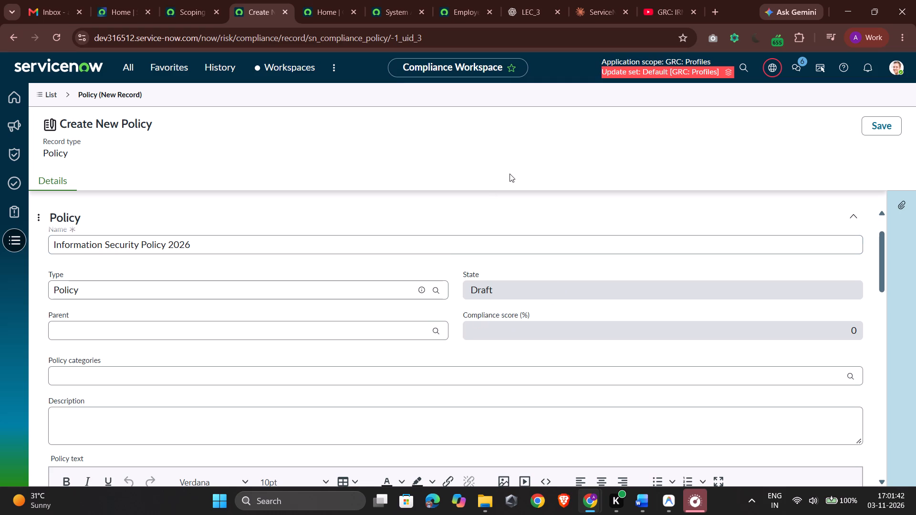
{"action": "scroll", "coordinate": [510, 174], "scroll_direction": "down", "scroll_amount": 1}
{"action": "scroll", "coordinate": [384, 271], "scroll_direction": "down", "scroll_amount": 1}
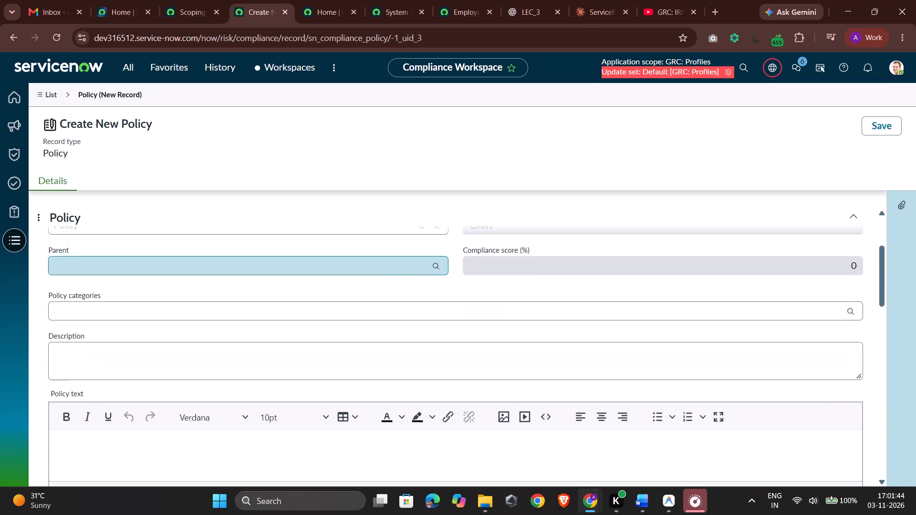
{"action": "scroll", "coordinate": [384, 271], "scroll_direction": "down", "scroll_amount": 1}
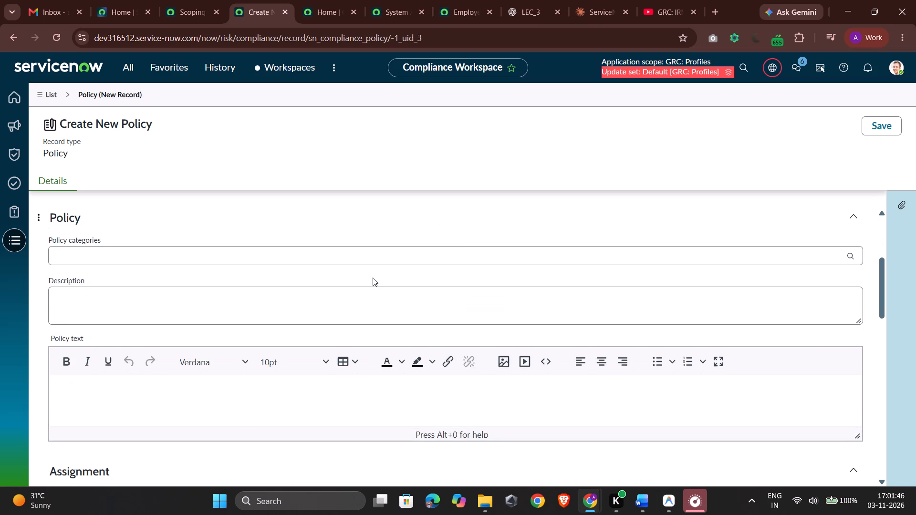
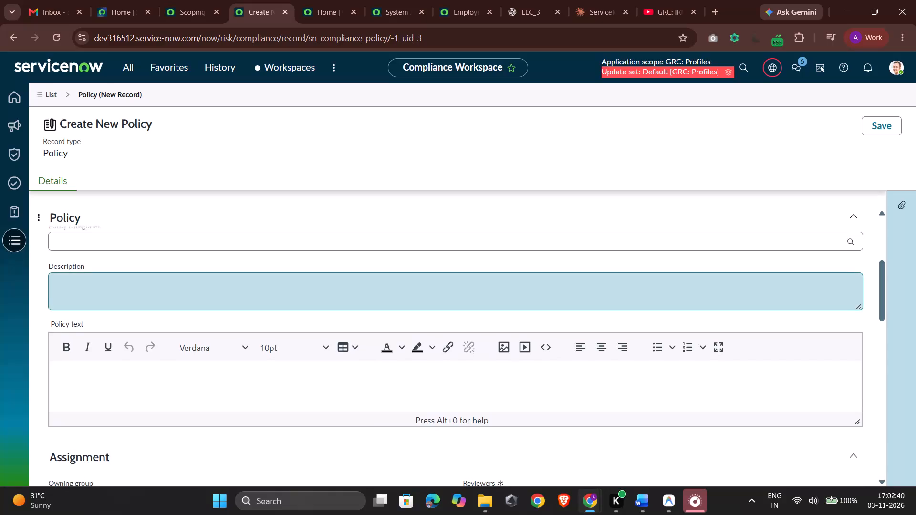
Review the Assignment section of the new policy, checking its approval method and the selectable approvers.
{"action": "left_click", "coordinate": [373, 278]}
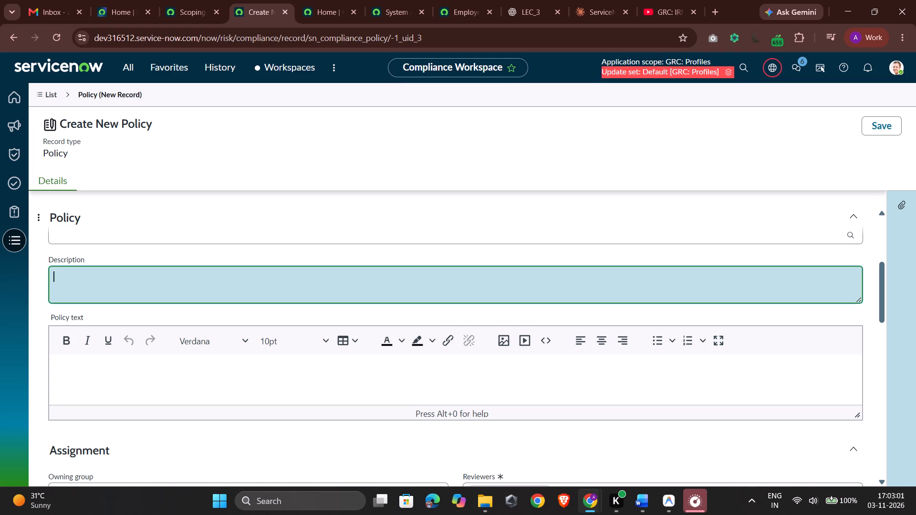
{"action": "scroll", "coordinate": [373, 278], "scroll_direction": "down", "scroll_amount": 1}
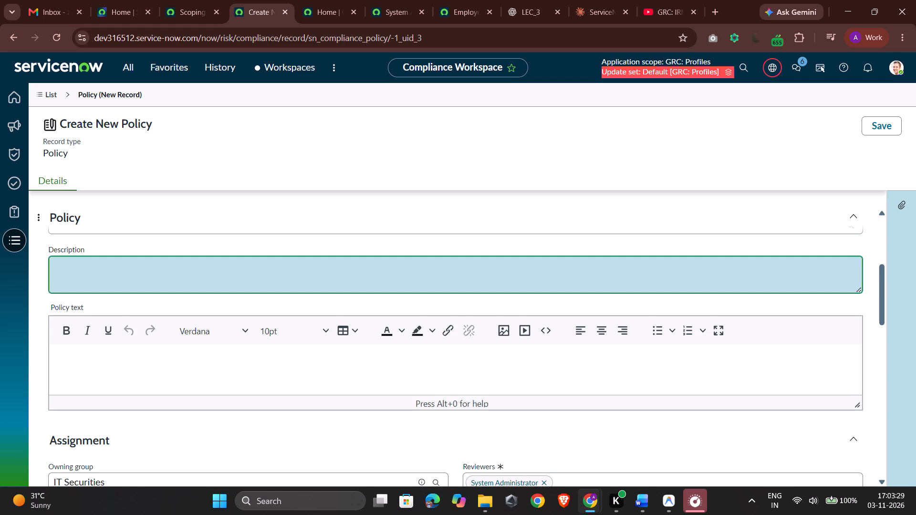
{"action": "scroll", "coordinate": [373, 278], "scroll_direction": "down", "scroll_amount": 3}
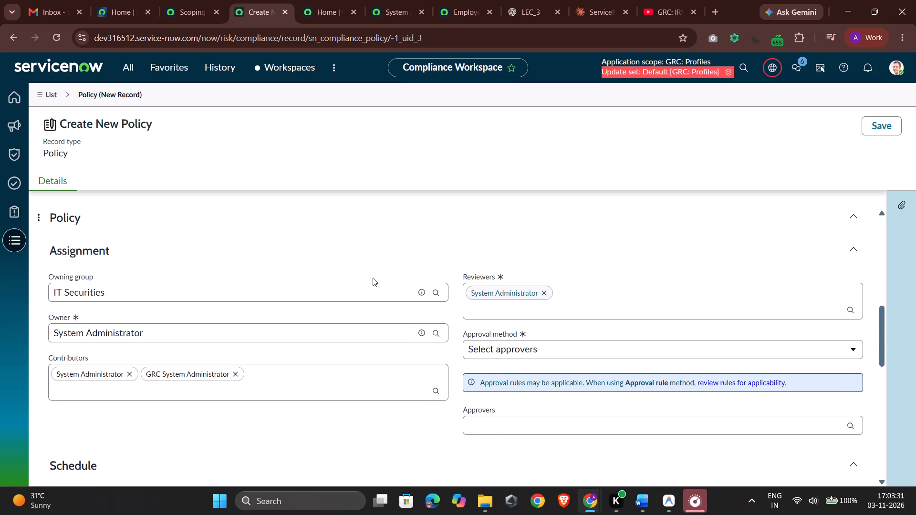
{"action": "left_click", "coordinate": [587, 351]}
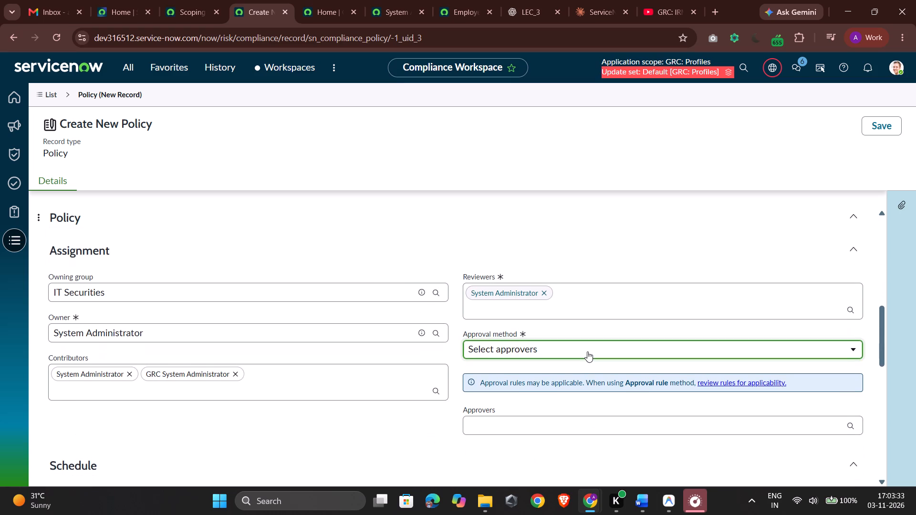
{"action": "left_click", "coordinate": [587, 351]}
{"action": "scroll", "coordinate": [587, 351], "scroll_direction": "down", "scroll_amount": 2}
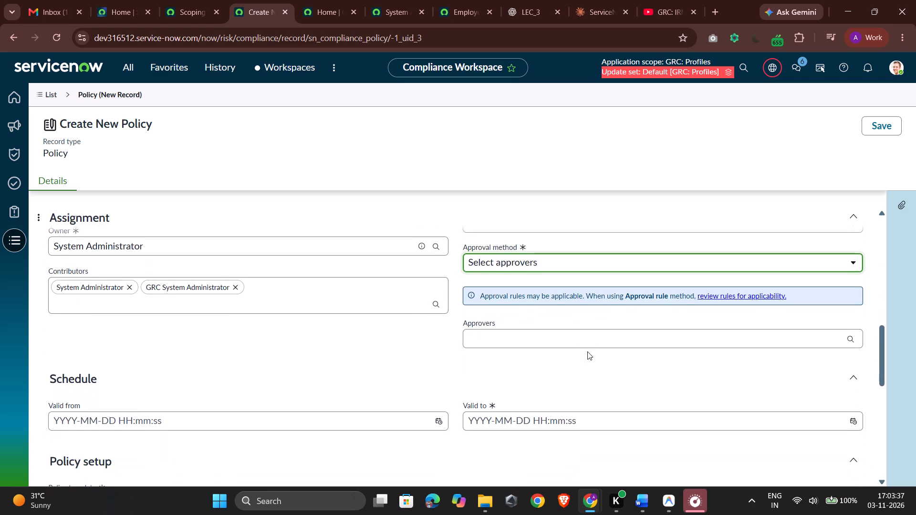
{"action": "scroll", "coordinate": [587, 351], "scroll_direction": "down", "scroll_amount": 2}
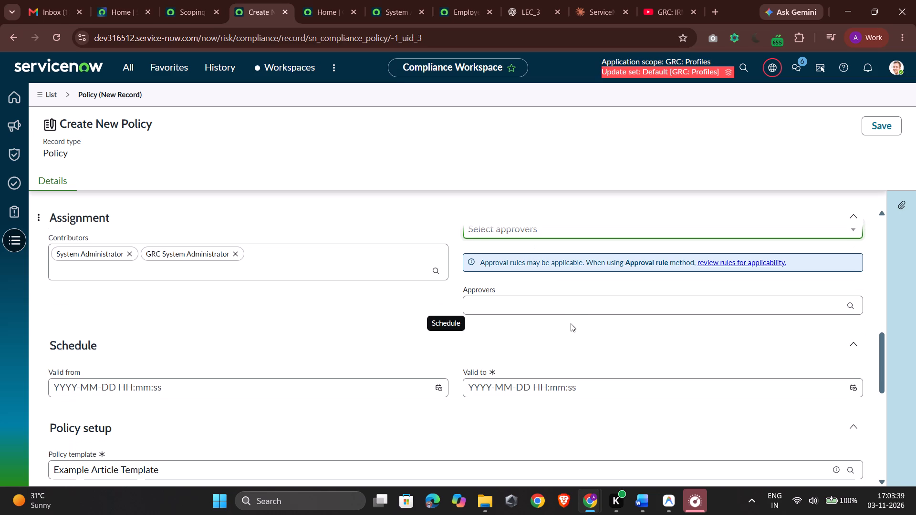
{"action": "scroll", "coordinate": [576, 317], "scroll_direction": "down", "scroll_amount": 1}
{"action": "left_click", "coordinate": [590, 301]}
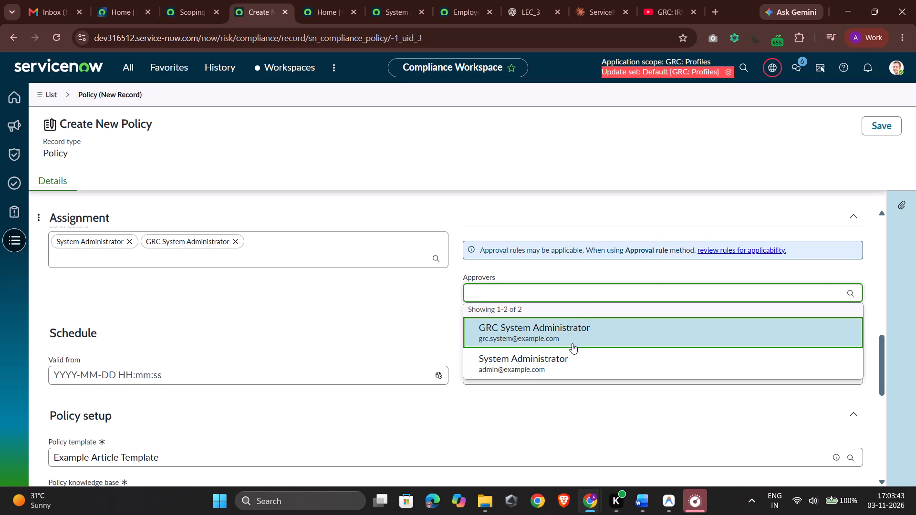
{"action": "left_click", "coordinate": [343, 308]}
{"action": "scroll", "coordinate": [343, 308], "scroll_direction": "down", "scroll_amount": 1}
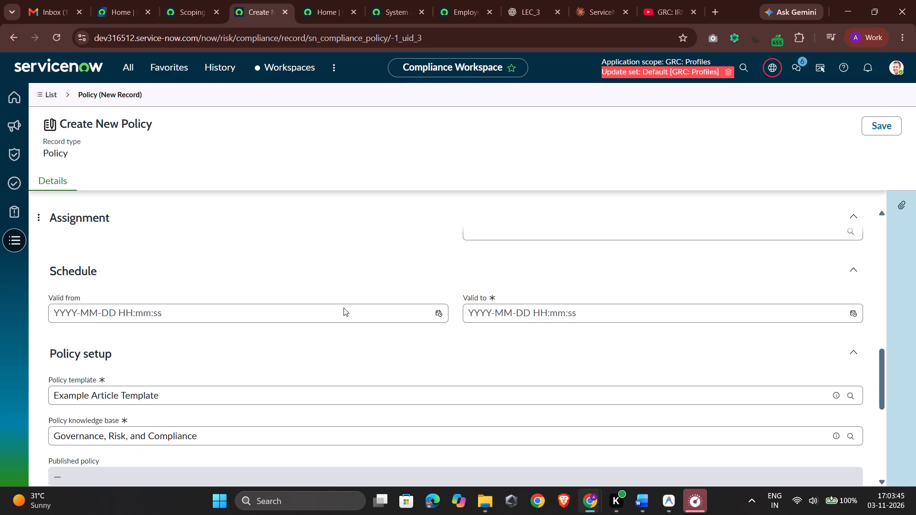
{"action": "left_click", "coordinate": [438, 311]}
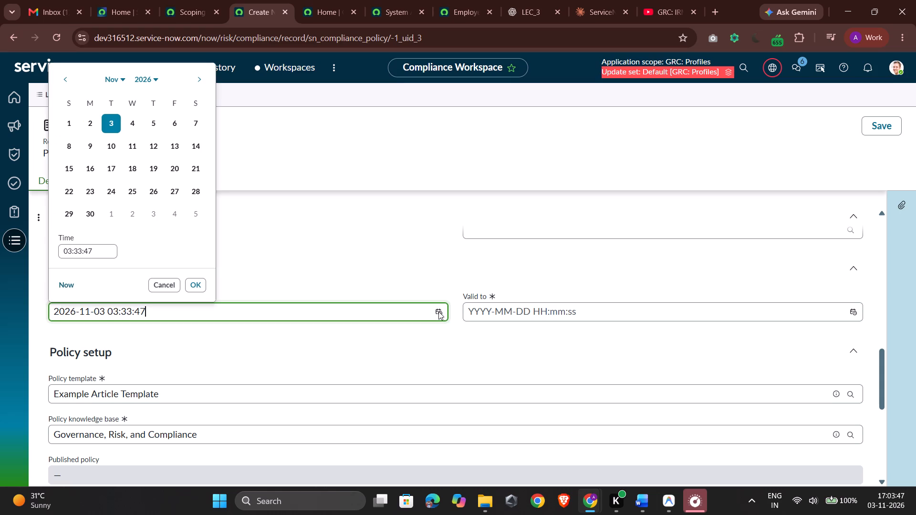
{"action": "left_click", "coordinate": [129, 129]}
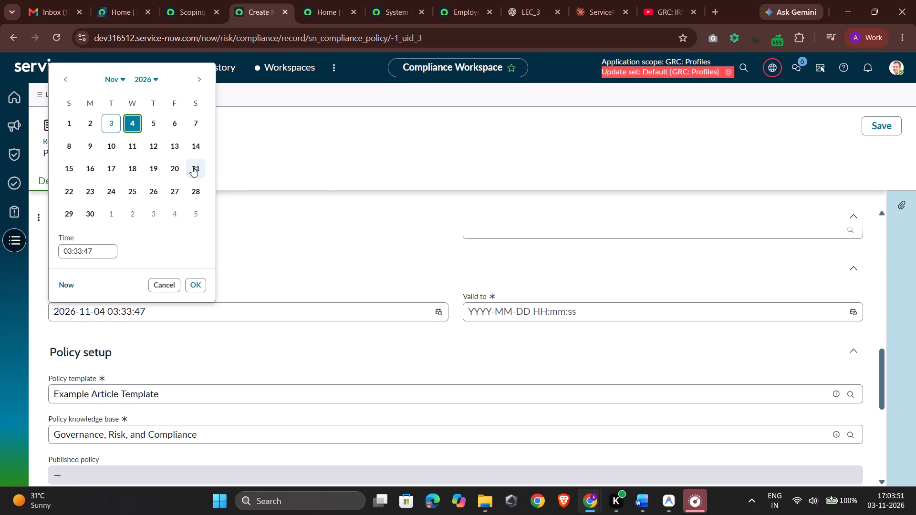
{"action": "left_click", "coordinate": [194, 284]}
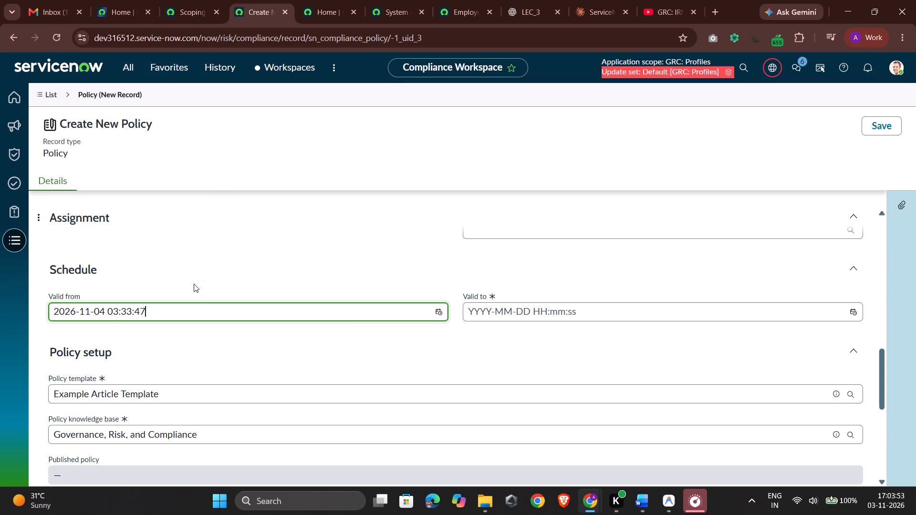
{"action": "left_click", "coordinate": [523, 319]}
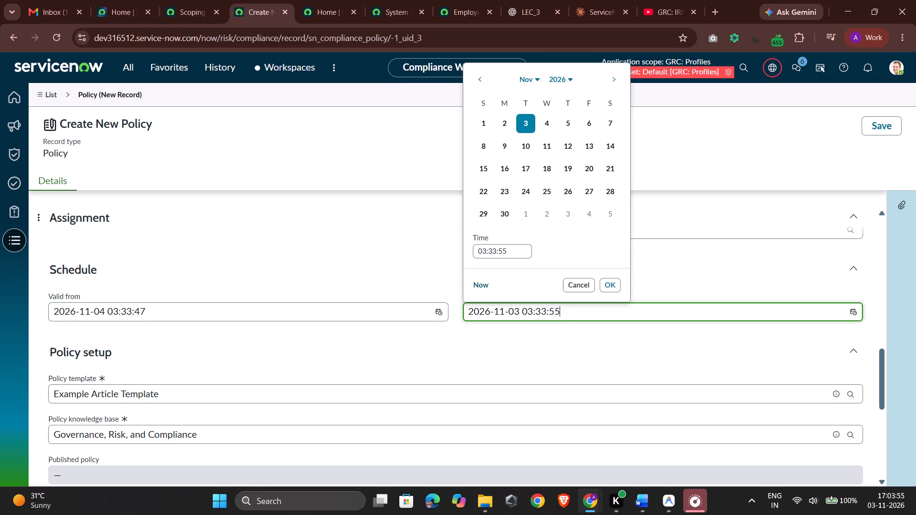
{"action": "left_click", "coordinate": [528, 144]}
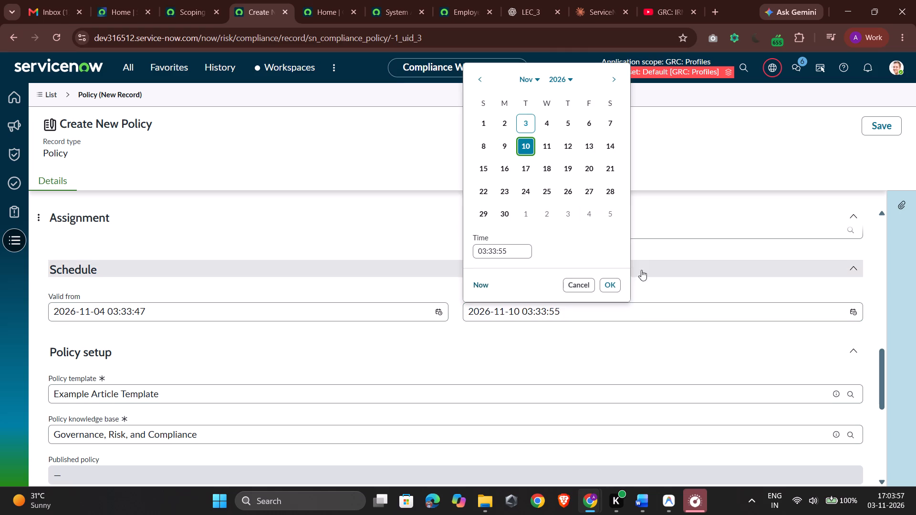
{"action": "left_click", "coordinate": [601, 279]}
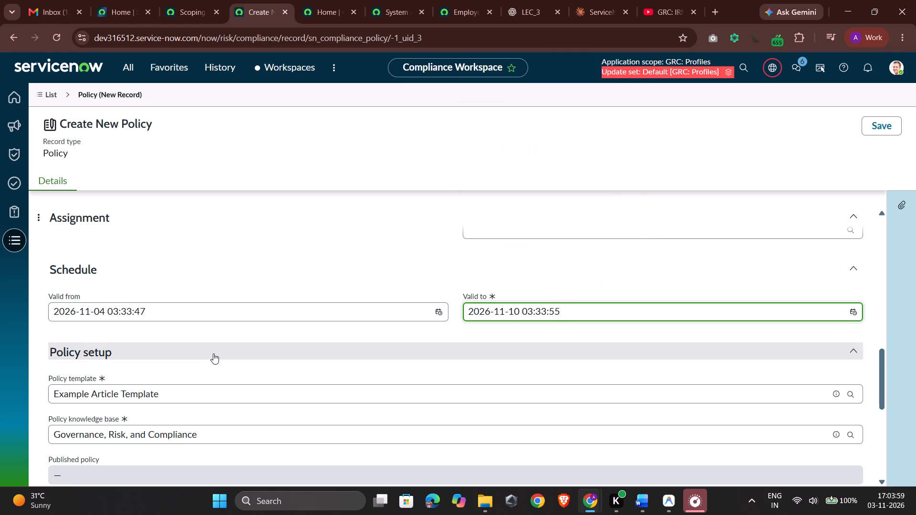
{"action": "scroll", "coordinate": [213, 353], "scroll_direction": "down", "scroll_amount": 2}
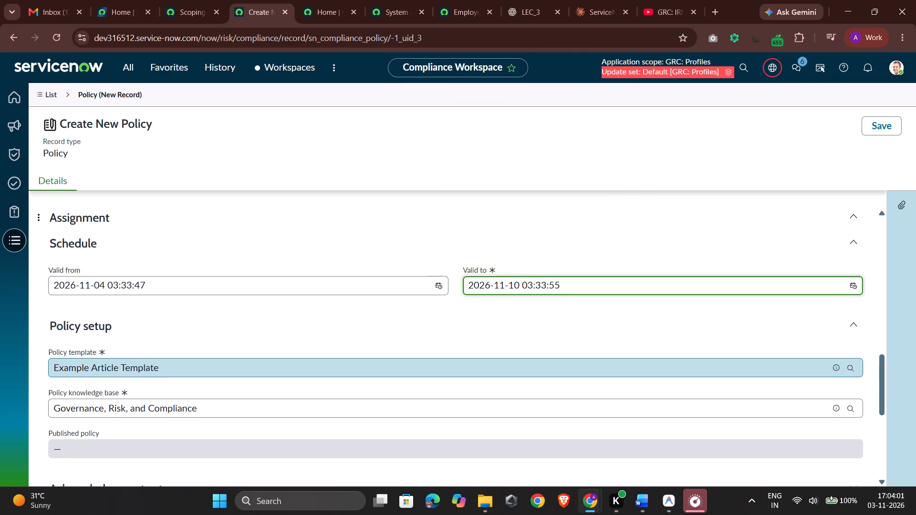
{"action": "scroll", "coordinate": [214, 370], "scroll_direction": "down", "scroll_amount": 2}
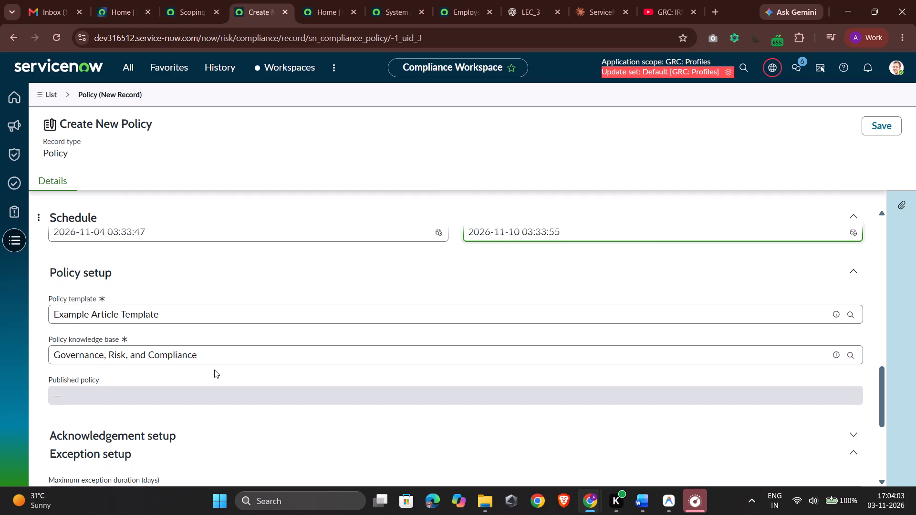
{"action": "scroll", "coordinate": [214, 370], "scroll_direction": "down", "scroll_amount": 1}
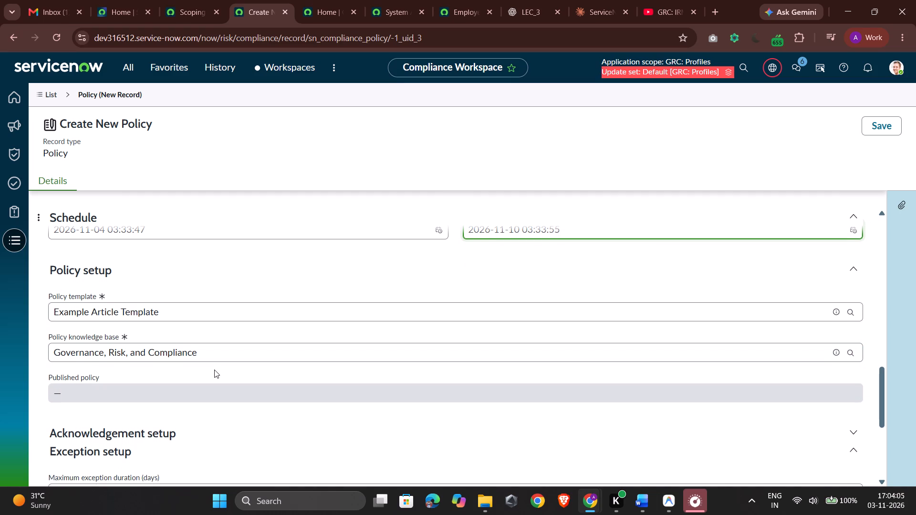
{"action": "scroll", "coordinate": [214, 370], "scroll_direction": "down", "scroll_amount": 3}
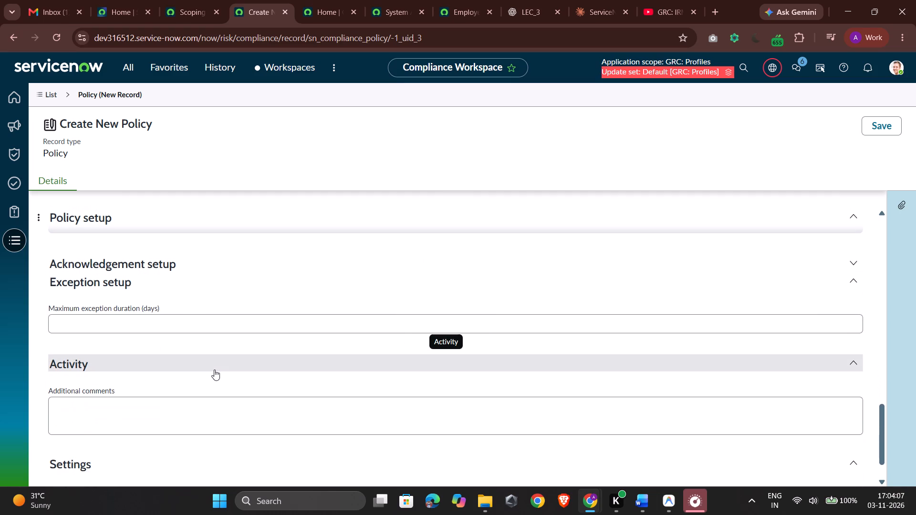
{"action": "scroll", "coordinate": [214, 370], "scroll_direction": "down", "scroll_amount": 2}
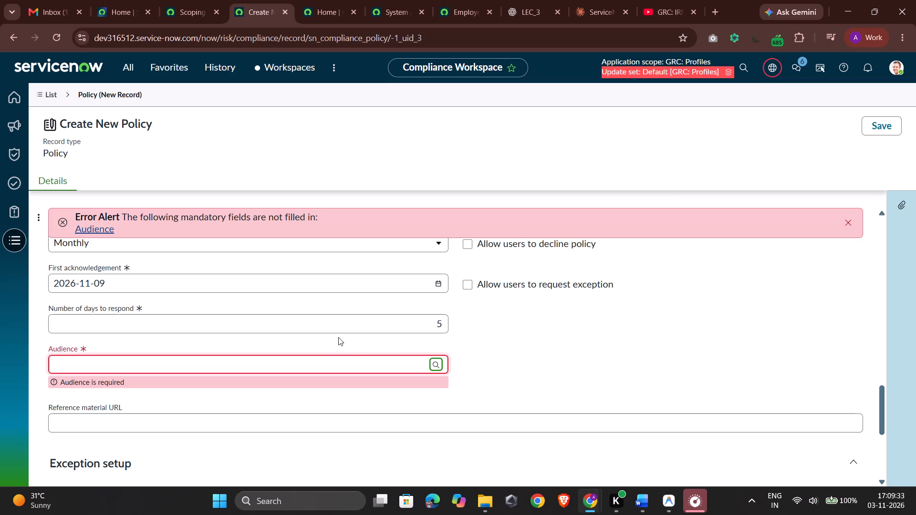
{"action": "left_click", "coordinate": [349, 318]}
{"action": "left_click", "coordinate": [349, 318]}
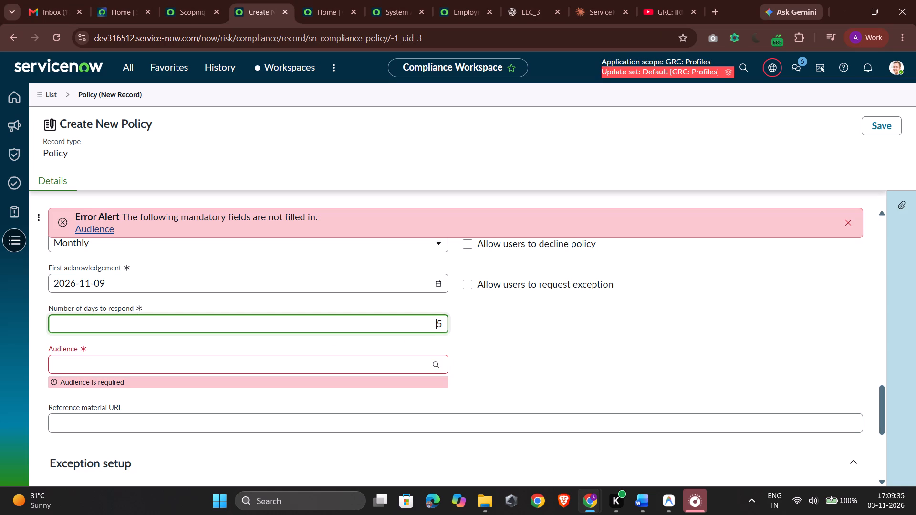
{"action": "scroll", "coordinate": [349, 318], "scroll_direction": "up", "scroll_amount": 2}
{"action": "scroll", "coordinate": [349, 318], "scroll_direction": "down", "scroll_amount": 2}
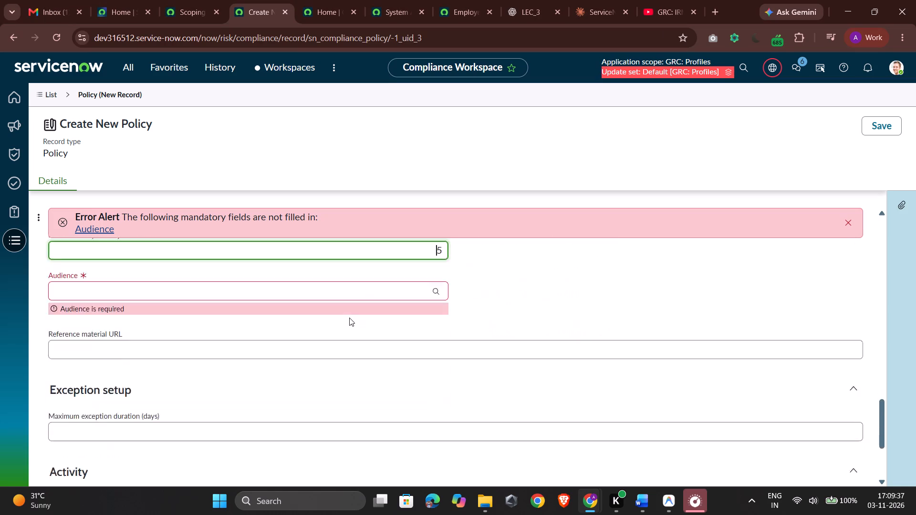
{"action": "scroll", "coordinate": [349, 318], "scroll_direction": "down", "scroll_amount": 3}
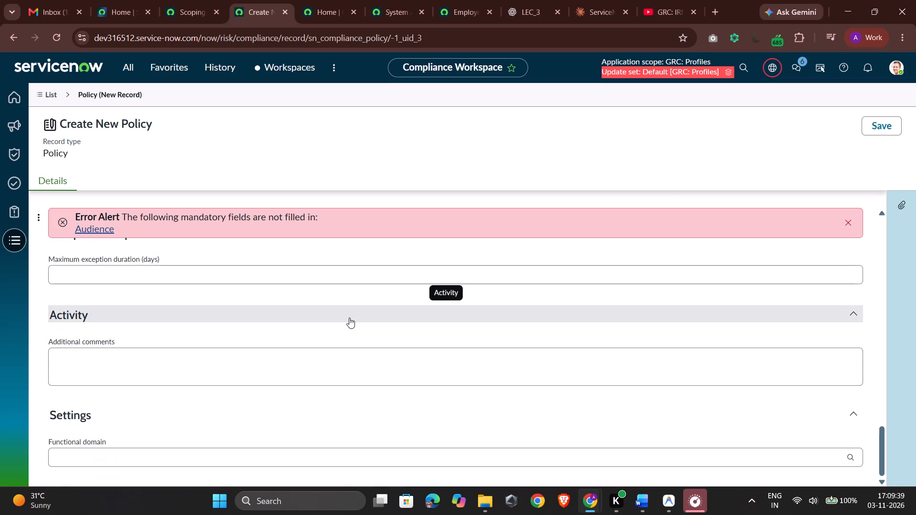
{"action": "scroll", "coordinate": [349, 318], "scroll_direction": "up", "scroll_amount": 8}
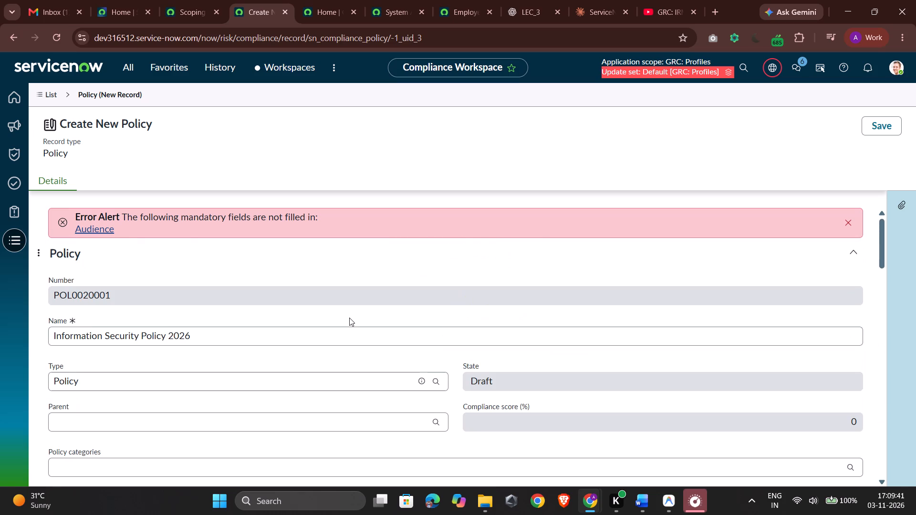
{"action": "scroll", "coordinate": [349, 318], "scroll_direction": "right", "scroll_amount": 1}
{"action": "left_click", "coordinate": [846, 216]}
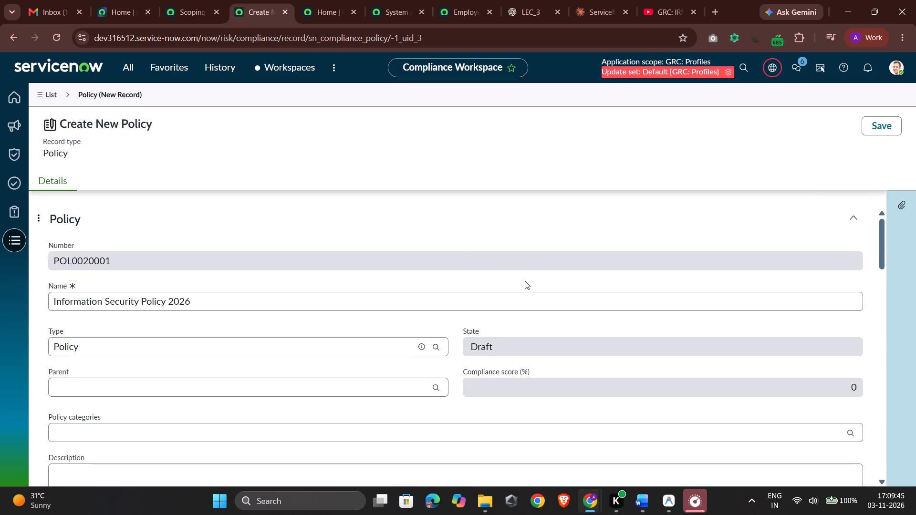
Review the policy form's sections, comparing the Acknowledgement setup, Policy setup, Schedule, Assignment and Policy fields with Gemini's advice.
{"action": "scroll", "coordinate": [525, 281], "scroll_direction": "up", "scroll_amount": 2}
{"action": "scroll", "coordinate": [525, 281], "scroll_direction": "down", "scroll_amount": 4}
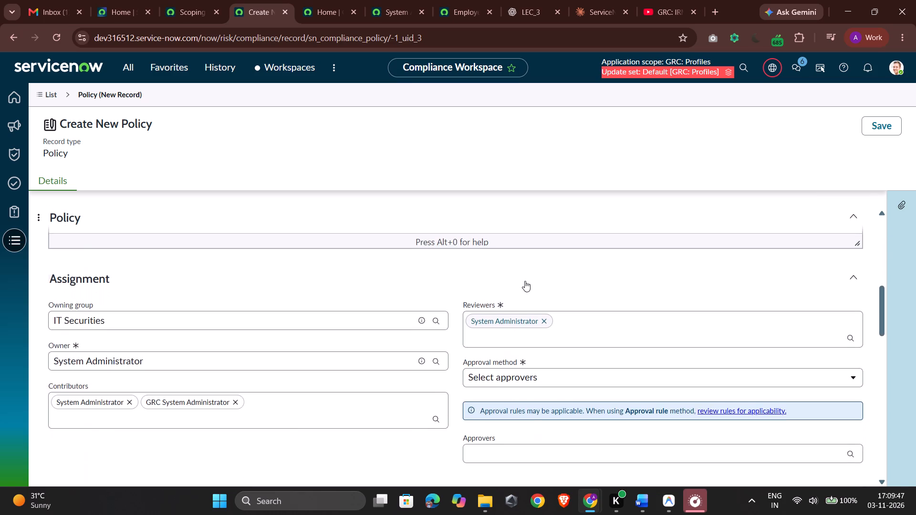
{"action": "scroll", "coordinate": [525, 281], "scroll_direction": "down", "scroll_amount": 3}
{"action": "scroll", "coordinate": [525, 281], "scroll_direction": "up", "scroll_amount": 1}
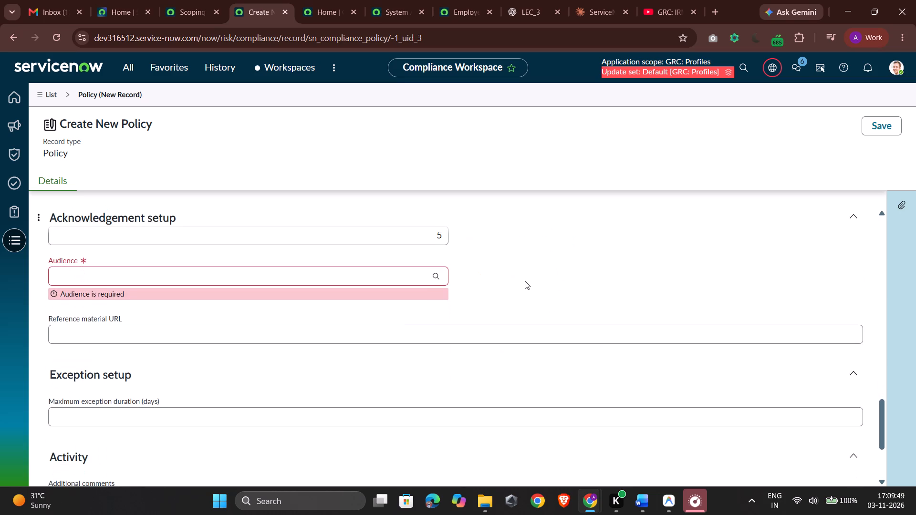
{"action": "scroll", "coordinate": [525, 281], "scroll_direction": "up", "scroll_amount": 2}
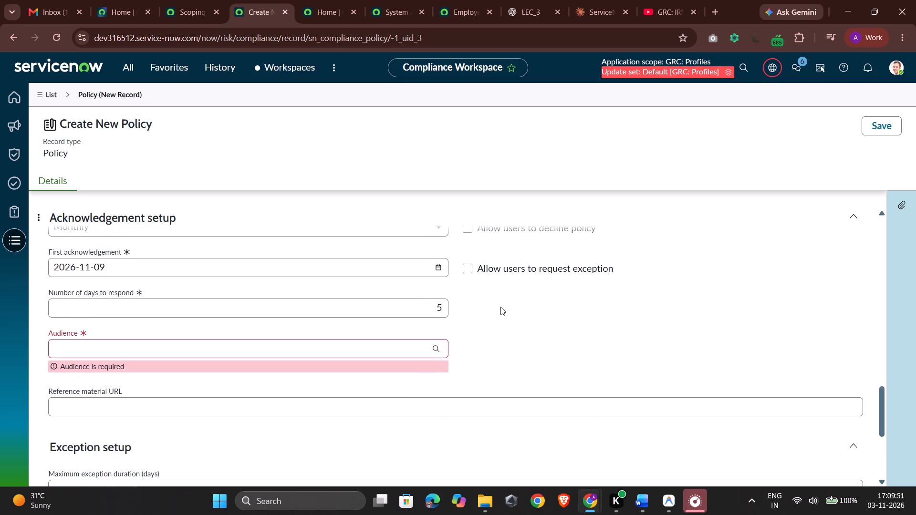
{"action": "scroll", "coordinate": [367, 288], "scroll_direction": "right", "scroll_amount": 1}
{"action": "scroll", "coordinate": [367, 288], "scroll_direction": "up", "scroll_amount": 1}
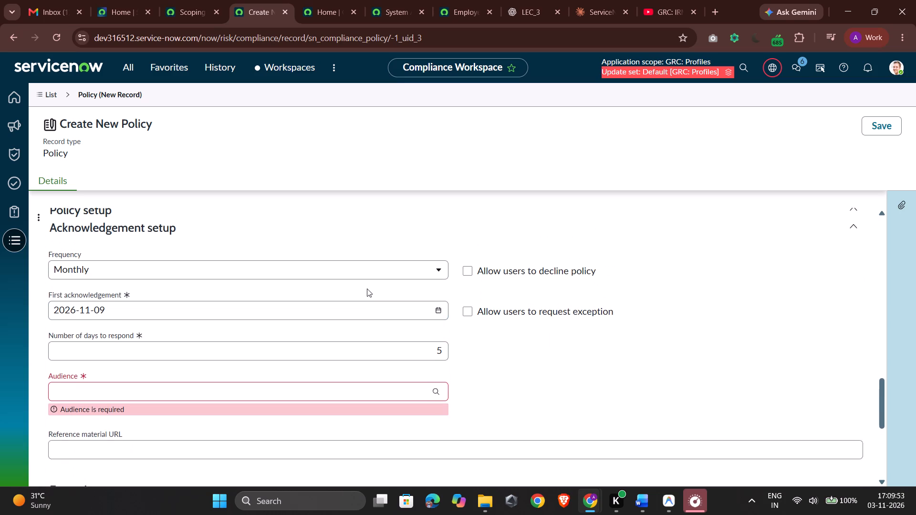
{"action": "scroll", "coordinate": [367, 288], "scroll_direction": "up", "scroll_amount": 3}
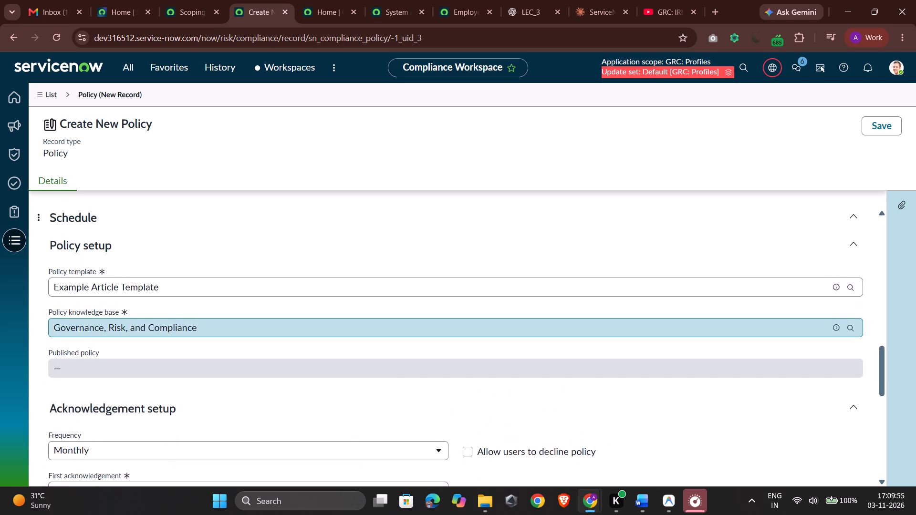
{"action": "scroll", "coordinate": [367, 288], "scroll_direction": "up", "scroll_amount": 1}
{"action": "scroll", "coordinate": [367, 288], "scroll_direction": "right", "scroll_amount": 3}
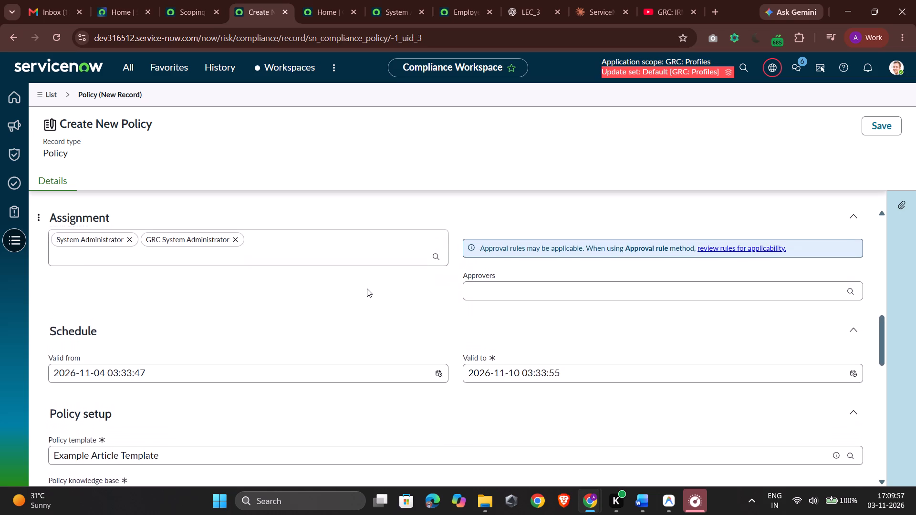
{"action": "scroll", "coordinate": [367, 288], "scroll_direction": "right", "scroll_amount": 4}
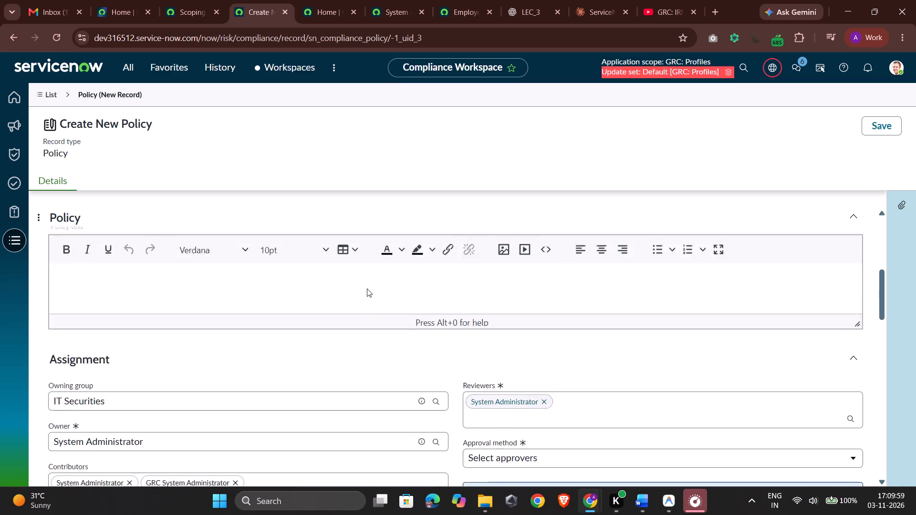
{"action": "scroll", "coordinate": [367, 288], "scroll_direction": "right", "scroll_amount": 1}
{"action": "scroll", "coordinate": [367, 288], "scroll_direction": "up", "scroll_amount": 1}
{"action": "scroll", "coordinate": [367, 288], "scroll_direction": "right", "scroll_amount": 1}
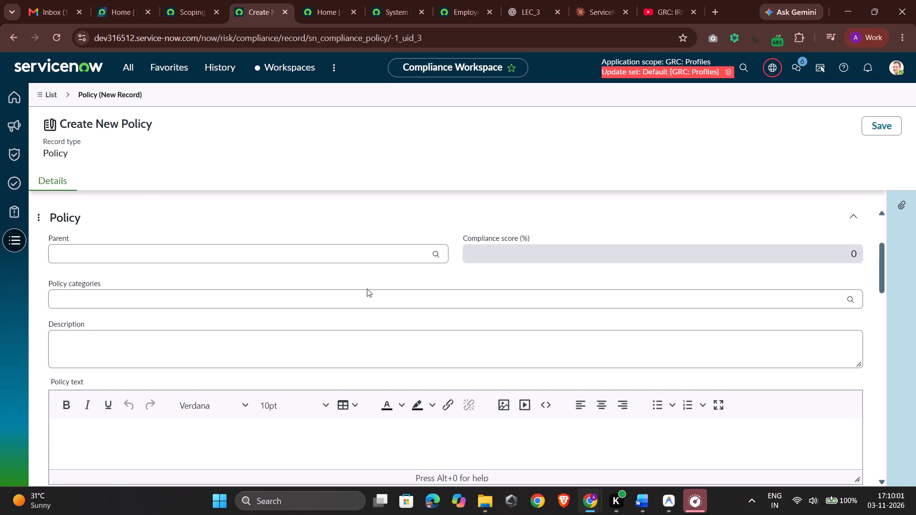
{"action": "scroll", "coordinate": [367, 288], "scroll_direction": "right", "scroll_amount": 5}
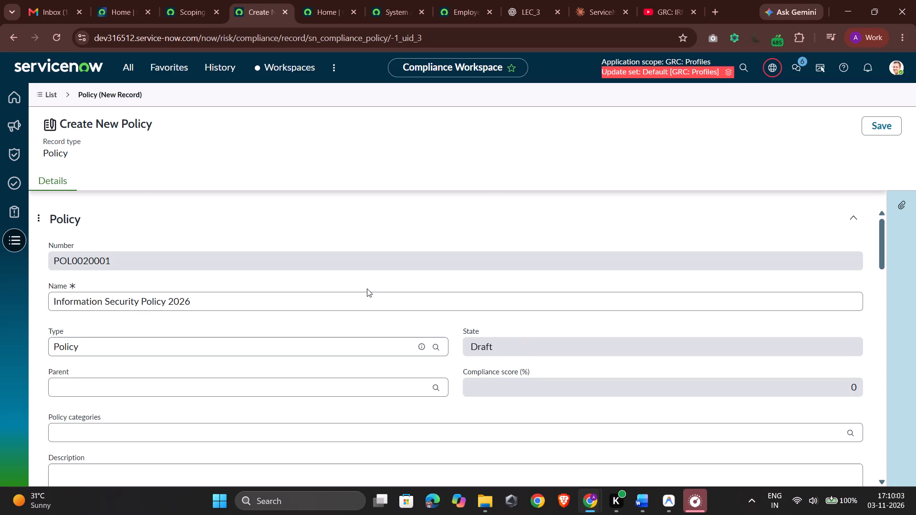
{"action": "scroll", "coordinate": [367, 288], "scroll_direction": "right", "scroll_amount": 1}
Recheck the form down to Acknowledgement setup and open the Audience lookup to look for selectable records.
{"action": "scroll", "coordinate": [367, 288], "scroll_direction": "down", "scroll_amount": 3}
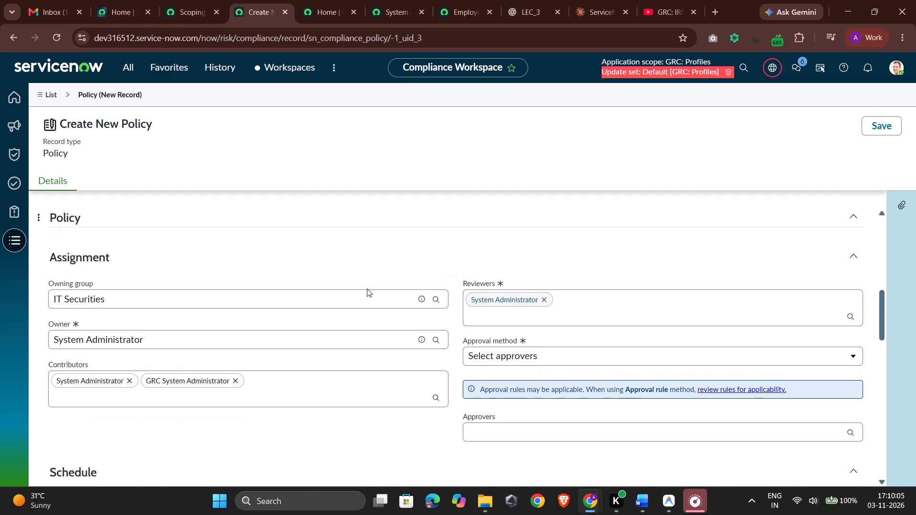
{"action": "scroll", "coordinate": [367, 288], "scroll_direction": "down", "scroll_amount": 4}
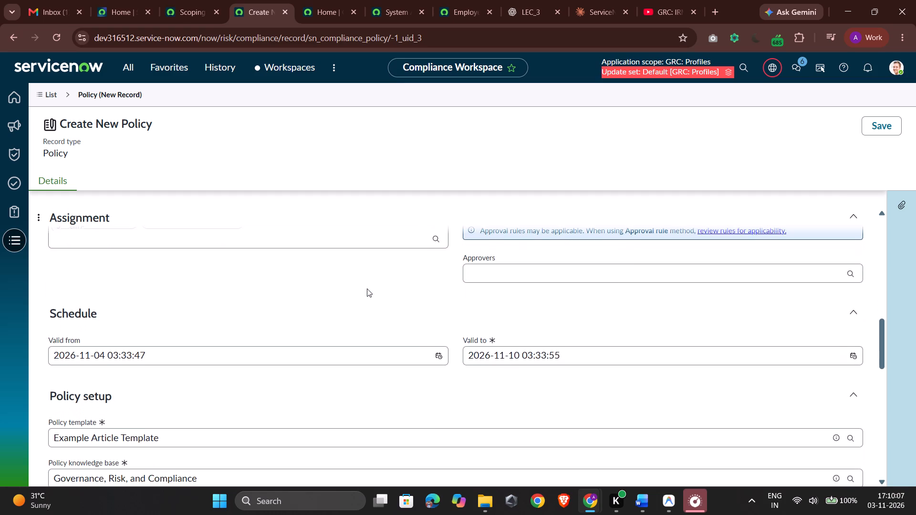
{"action": "scroll", "coordinate": [367, 288], "scroll_direction": "down", "scroll_amount": 2}
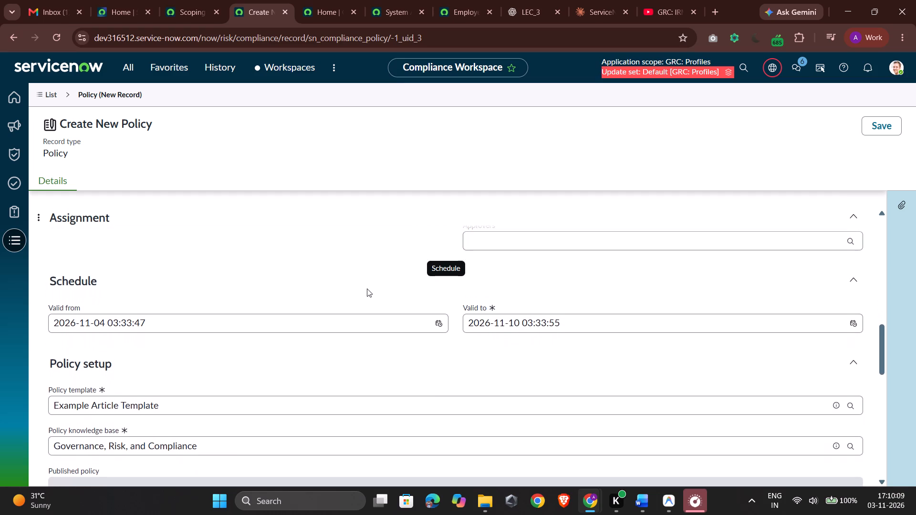
{"action": "scroll", "coordinate": [367, 288], "scroll_direction": "down", "scroll_amount": 1}
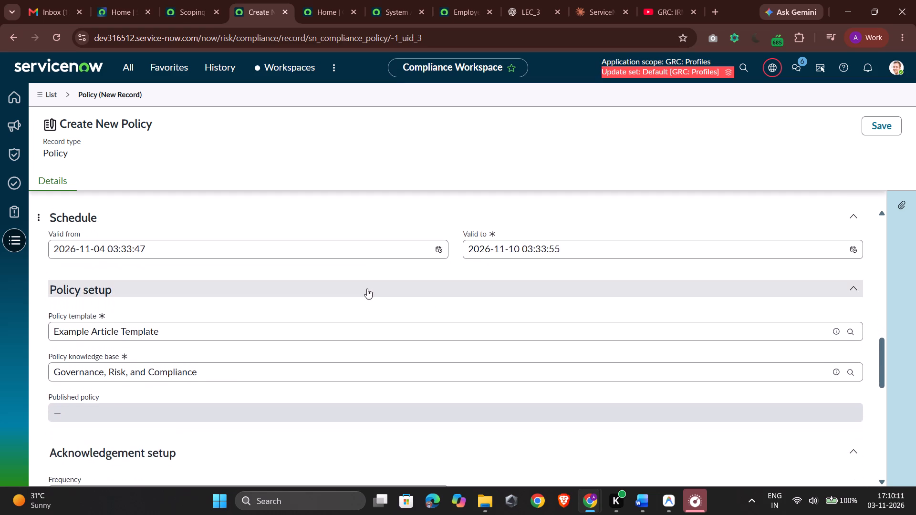
{"action": "scroll", "coordinate": [367, 288], "scroll_direction": "down", "scroll_amount": 1}
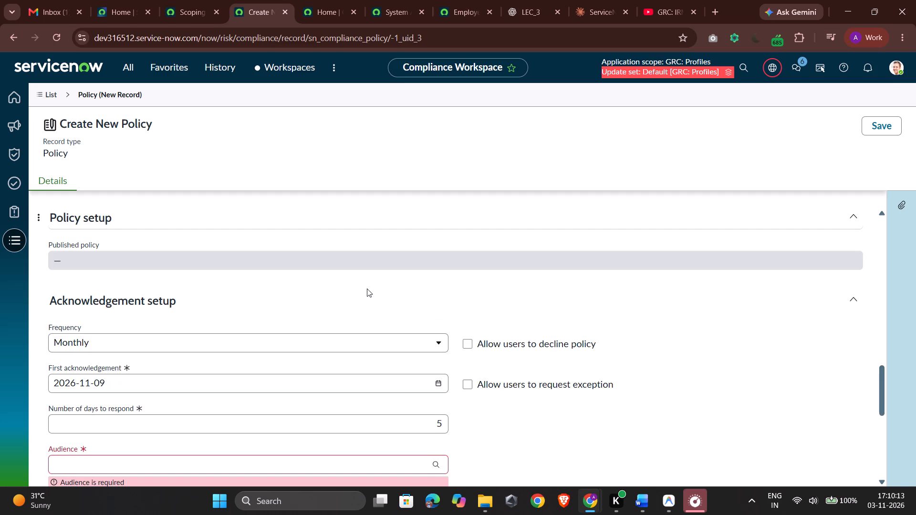
{"action": "scroll", "coordinate": [367, 288], "scroll_direction": "down", "scroll_amount": 1}
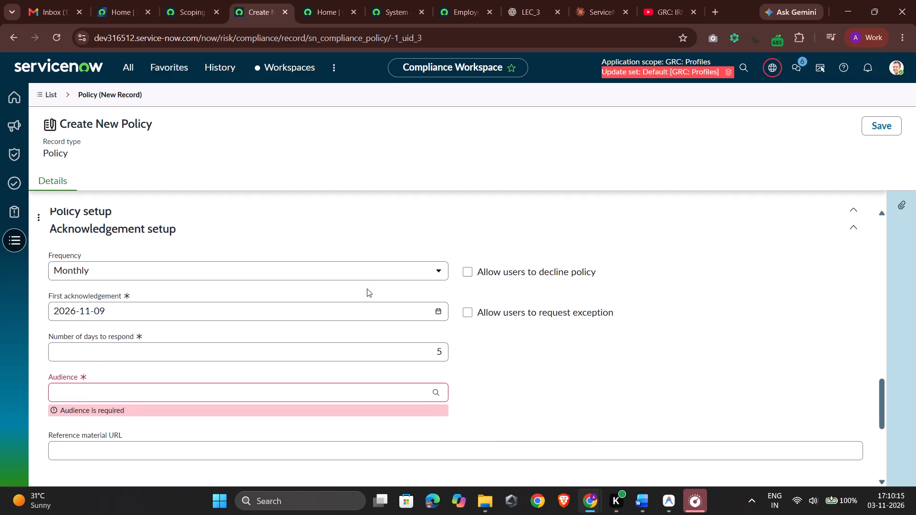
{"action": "scroll", "coordinate": [367, 288], "scroll_direction": "down", "scroll_amount": 1}
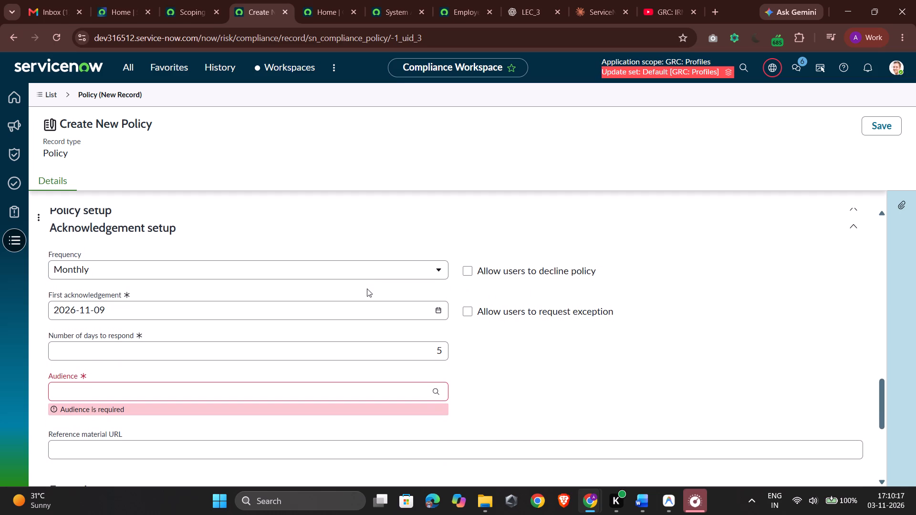
{"action": "scroll", "coordinate": [367, 288], "scroll_direction": "down", "scroll_amount": 1}
{"action": "scroll", "coordinate": [367, 288], "scroll_direction": "up", "scroll_amount": 3}
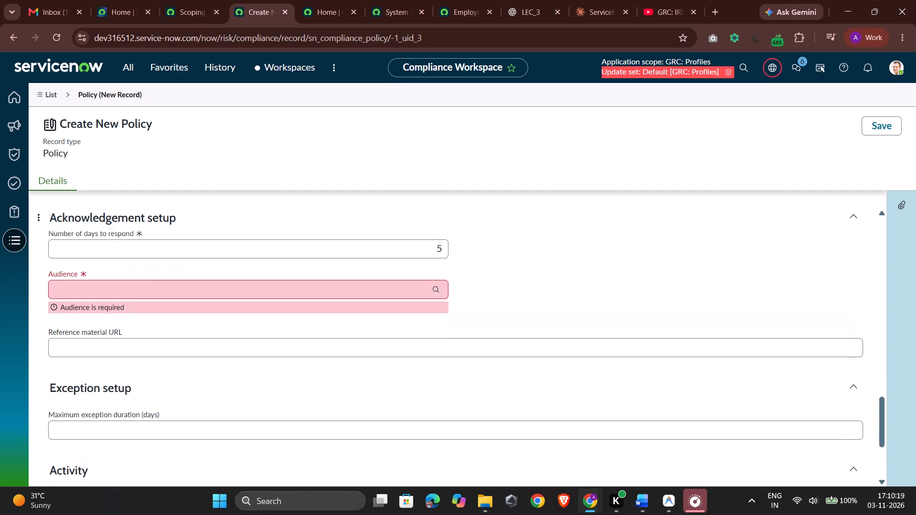
{"action": "left_click", "coordinate": [430, 296]}
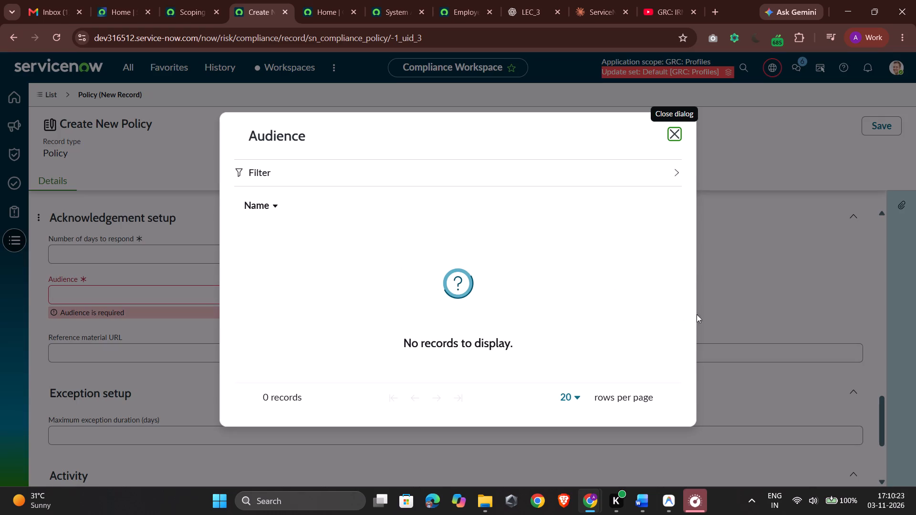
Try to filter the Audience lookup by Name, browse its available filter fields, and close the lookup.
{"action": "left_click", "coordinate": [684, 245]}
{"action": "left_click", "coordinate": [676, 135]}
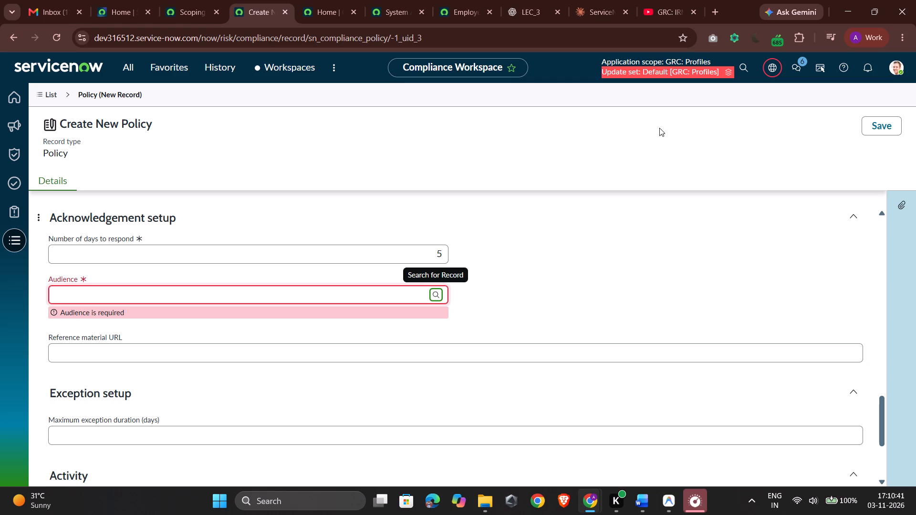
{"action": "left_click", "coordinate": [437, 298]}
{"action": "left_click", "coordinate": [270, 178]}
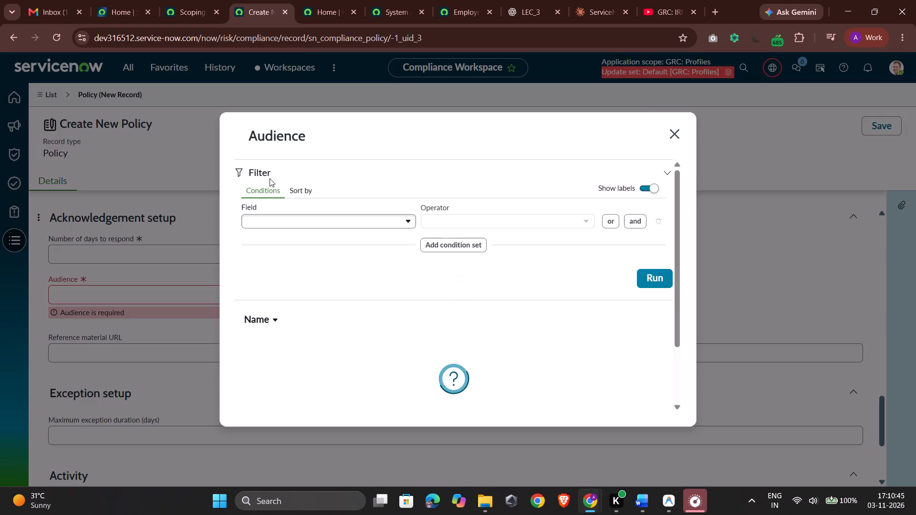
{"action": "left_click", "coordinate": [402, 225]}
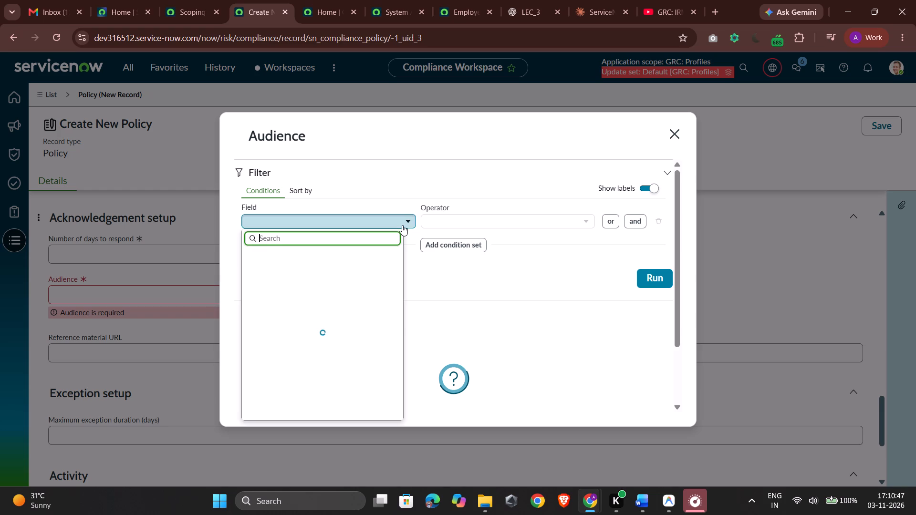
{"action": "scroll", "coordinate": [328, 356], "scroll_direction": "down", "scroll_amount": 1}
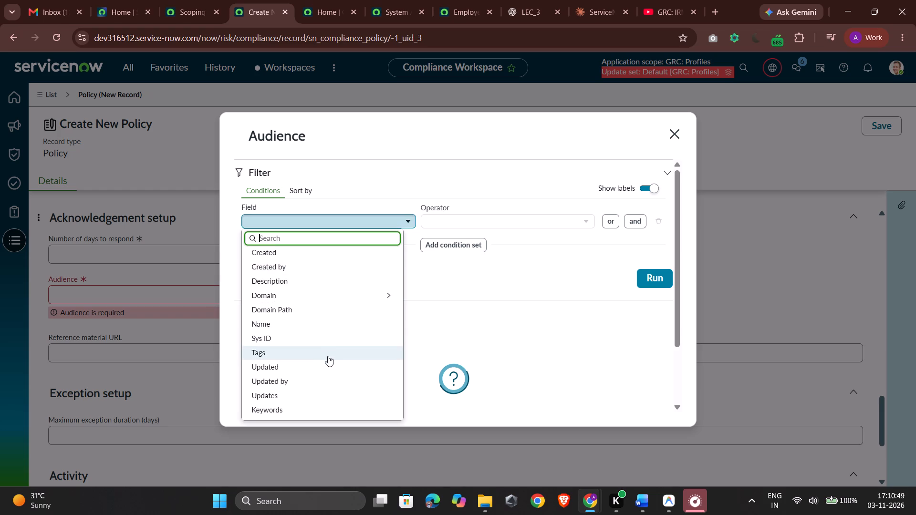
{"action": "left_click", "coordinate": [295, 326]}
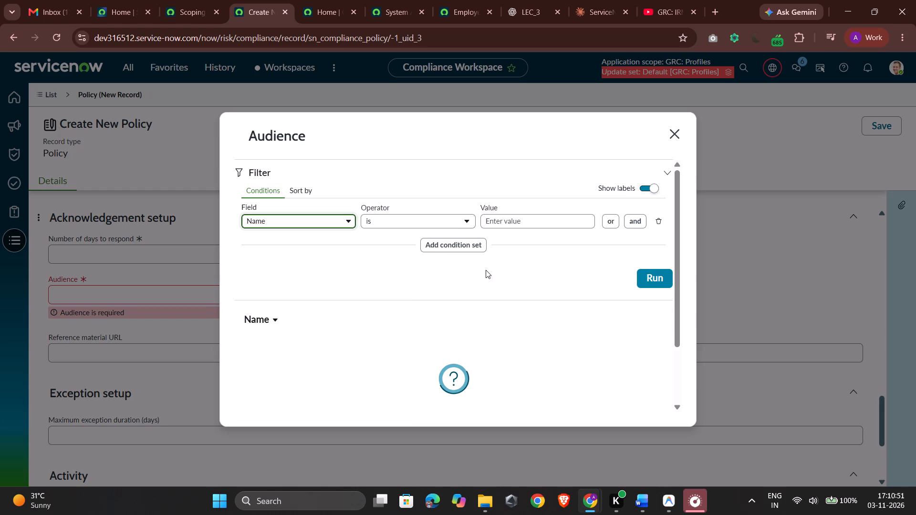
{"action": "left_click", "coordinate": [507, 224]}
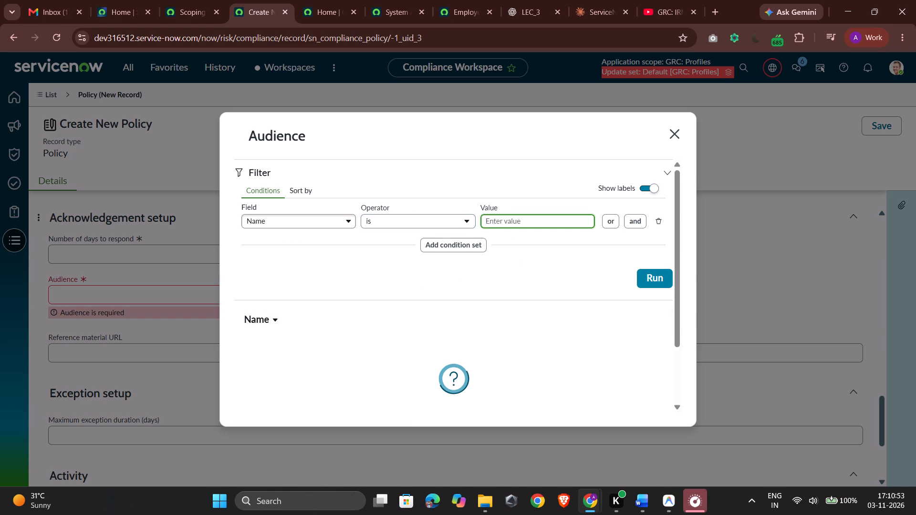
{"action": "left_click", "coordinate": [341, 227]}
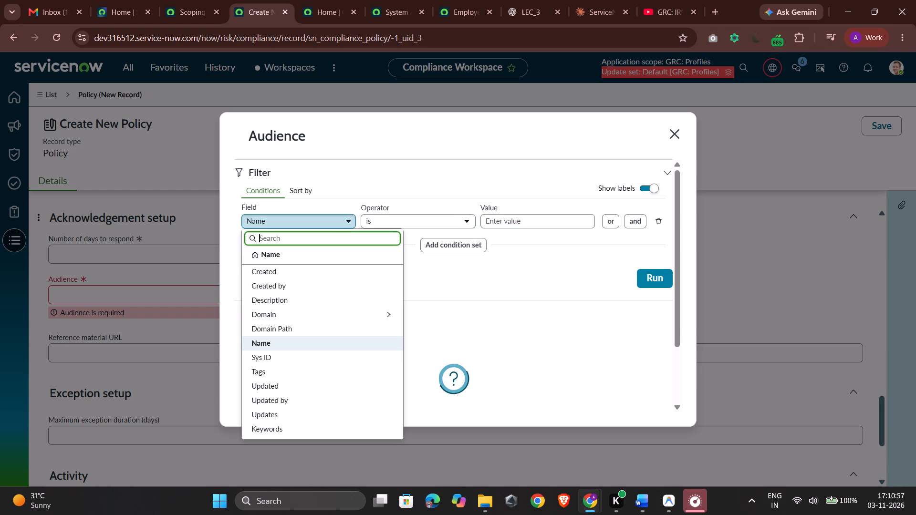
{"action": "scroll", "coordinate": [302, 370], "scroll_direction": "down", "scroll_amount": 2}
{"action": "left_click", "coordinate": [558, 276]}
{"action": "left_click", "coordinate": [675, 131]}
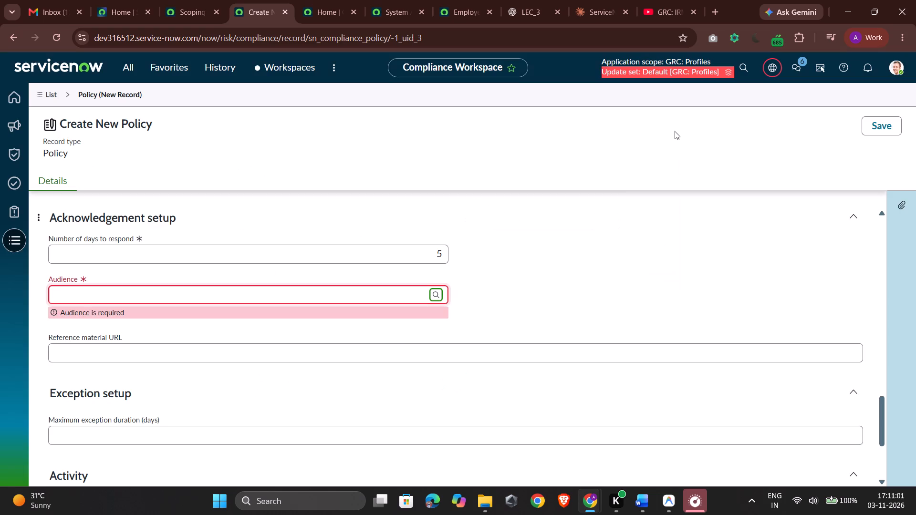
Check the Audience lookup's record list and filter section once more, and close it.
{"action": "left_click", "coordinate": [433, 296]}
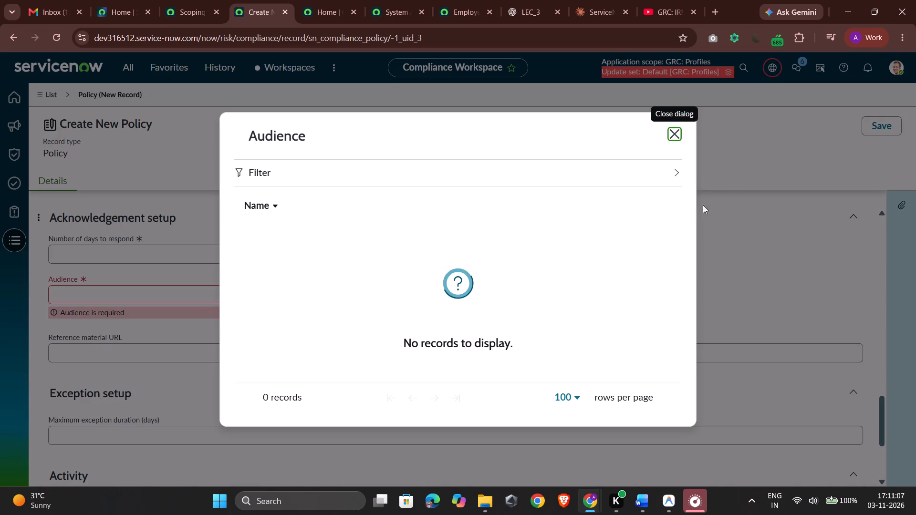
{"action": "left_click", "coordinate": [678, 165]}
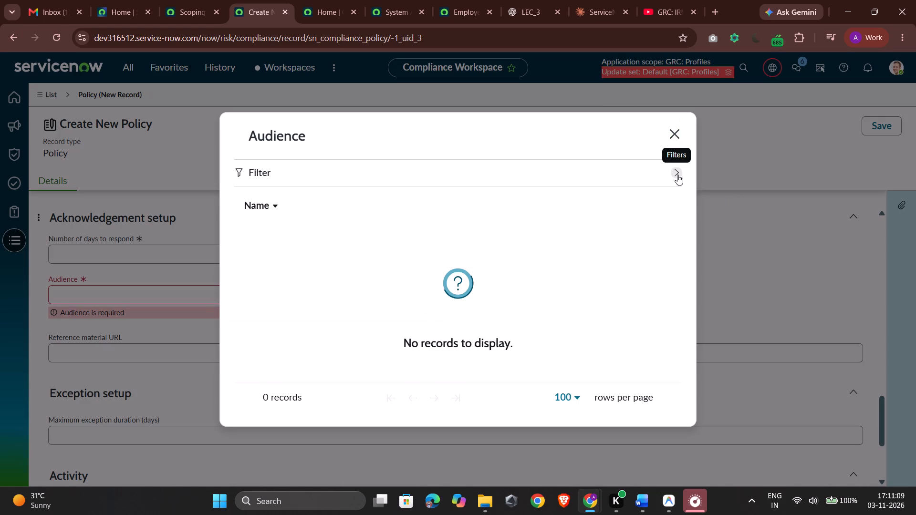
{"action": "left_click", "coordinate": [678, 174]}
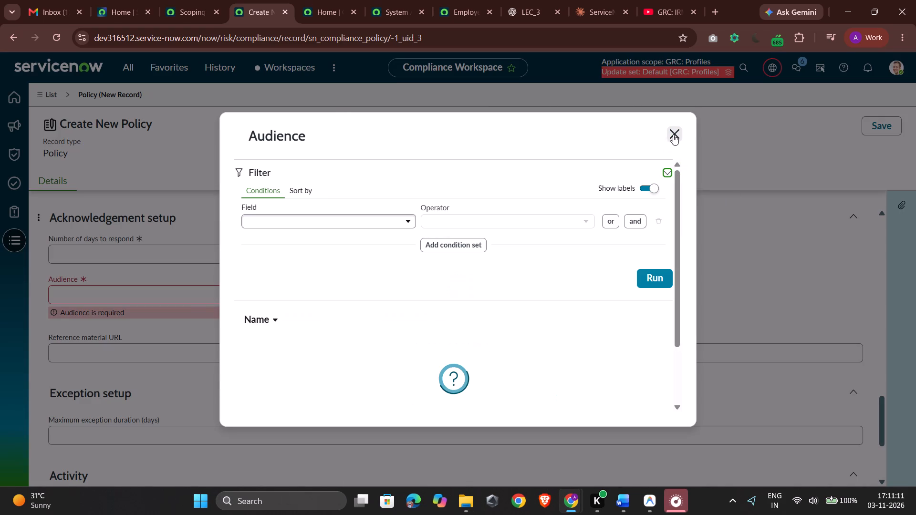
{"action": "left_click", "coordinate": [673, 134]}
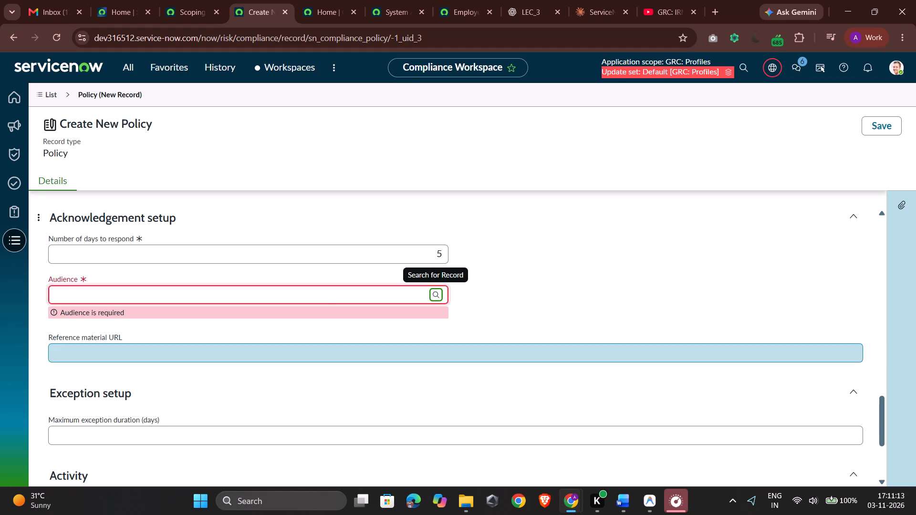
{"action": "left_click", "coordinate": [264, 317]}
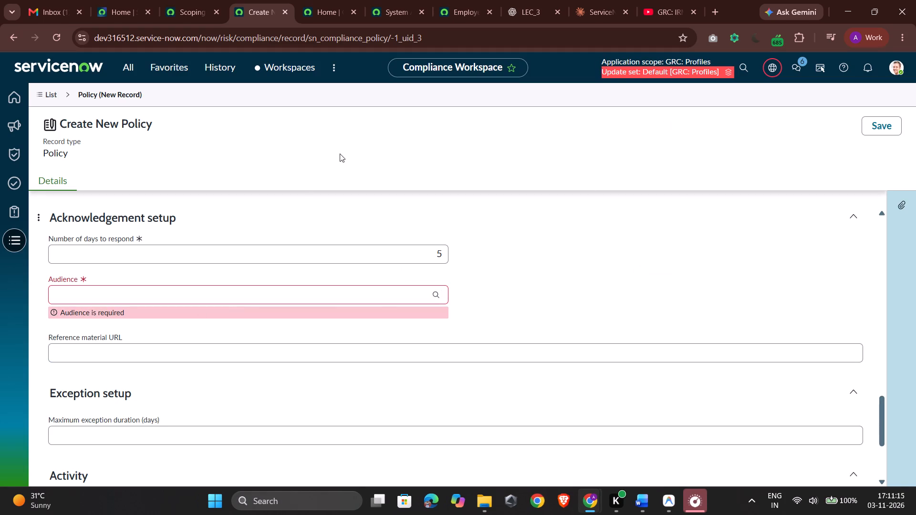
Switch to the Scoping list in the other browser tab and open the Audience filters setup list under Policy acknowledgements.
{"action": "left_click", "coordinate": [176, 8]}
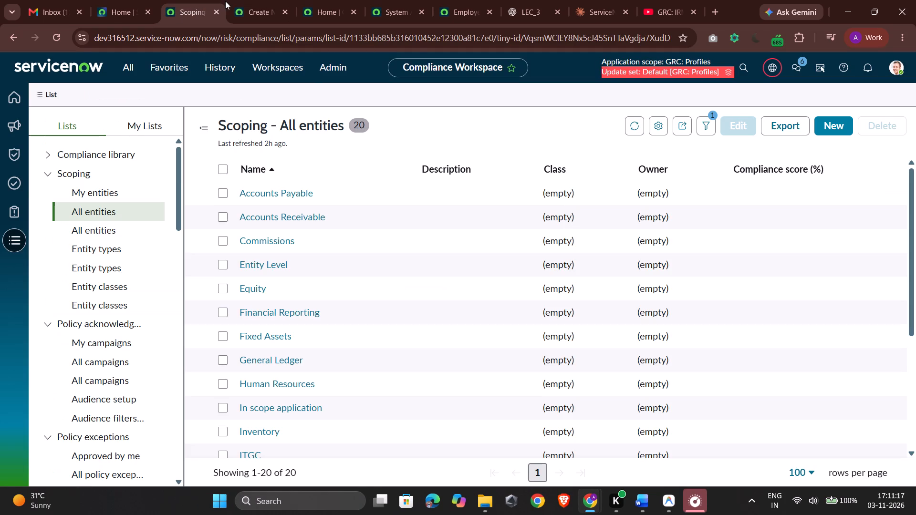
{"action": "left_click", "coordinate": [225, 1]}
{"action": "left_click", "coordinate": [244, 9]}
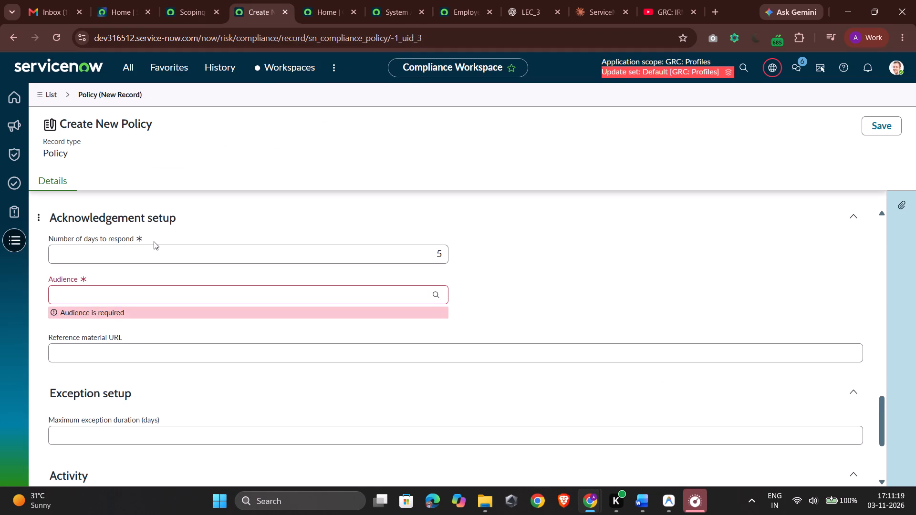
{"action": "left_click", "coordinate": [190, 1]}
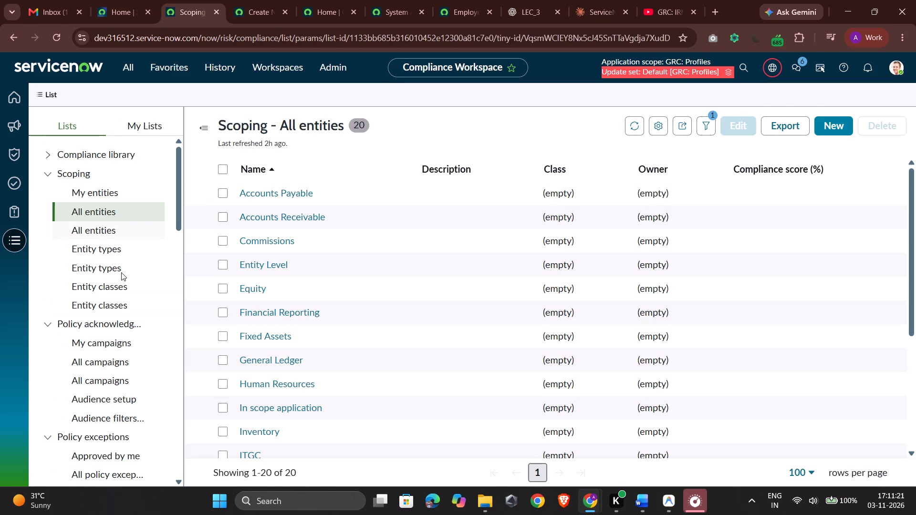
{"action": "scroll", "coordinate": [103, 370], "scroll_direction": "down", "scroll_amount": 1}
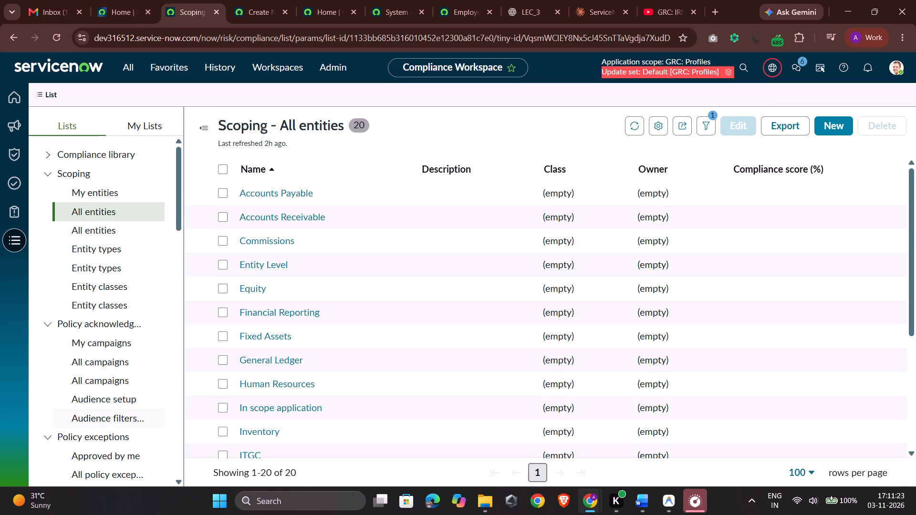
{"action": "left_click", "coordinate": [116, 421]}
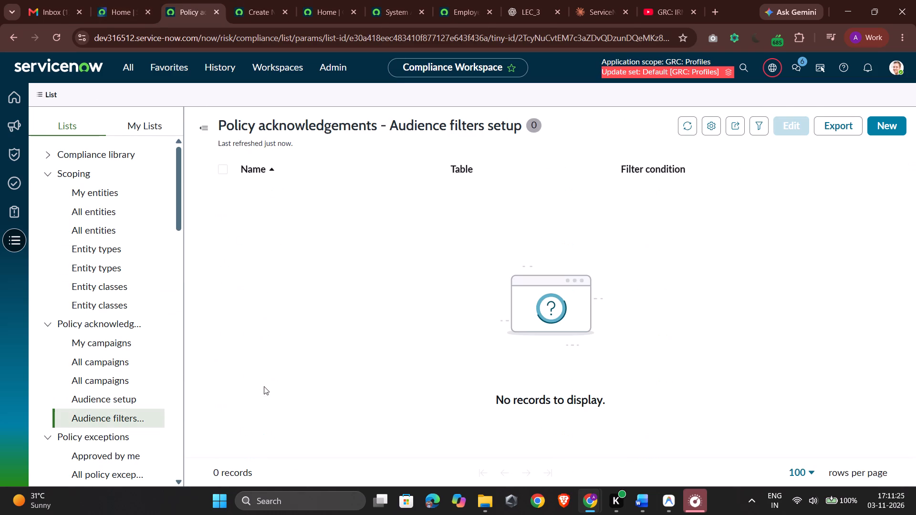
Start a new Audience Filter record and name it "cyntexa emp".
{"action": "left_click", "coordinate": [893, 124]}
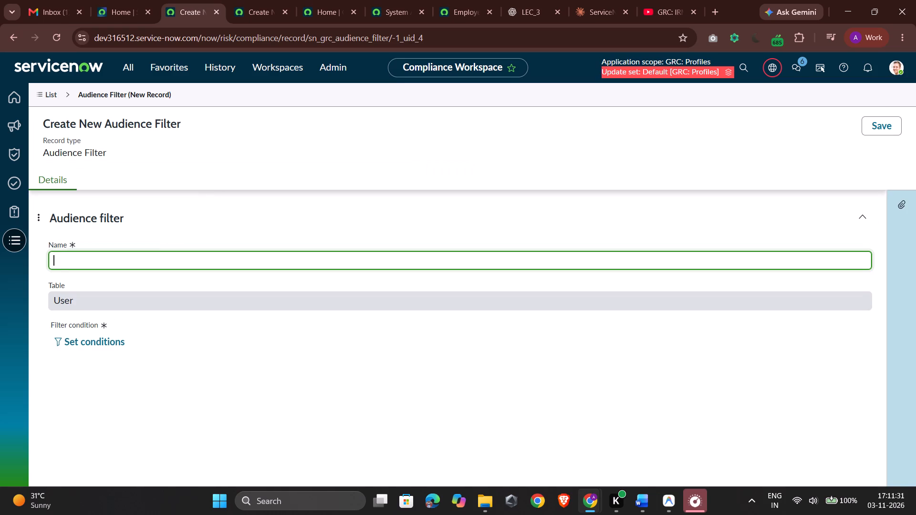
{"action": "left_click", "coordinate": [155, 259]}
{"action": "type", "text": "cyntexa"}
{"action": "key", "text": "space"}
{"action": "type", "text": "emp"}
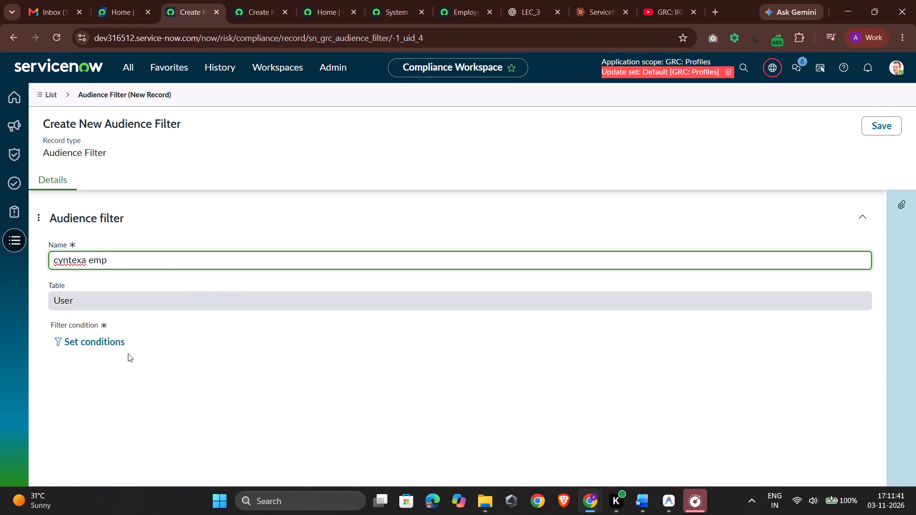
Set the audience filter condition to Department is Development and save the record.
{"action": "left_click", "coordinate": [112, 345]}
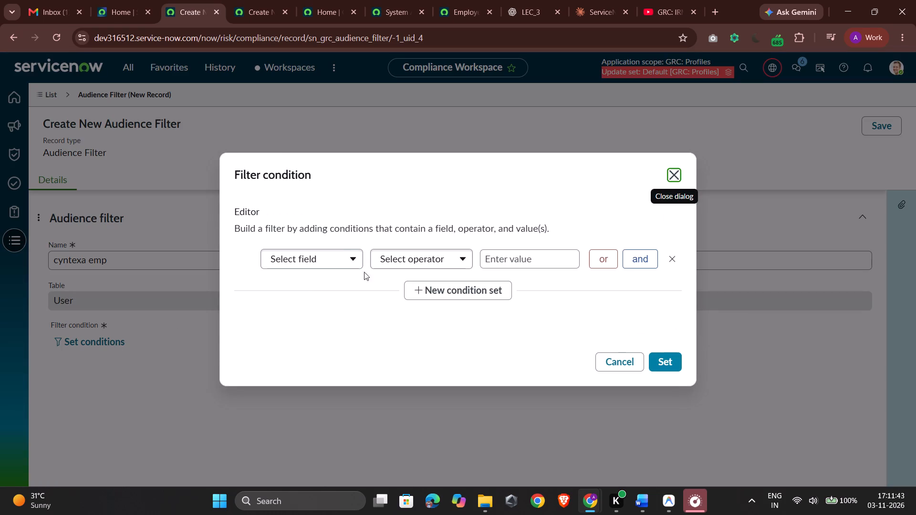
{"action": "left_click", "coordinate": [340, 261]}
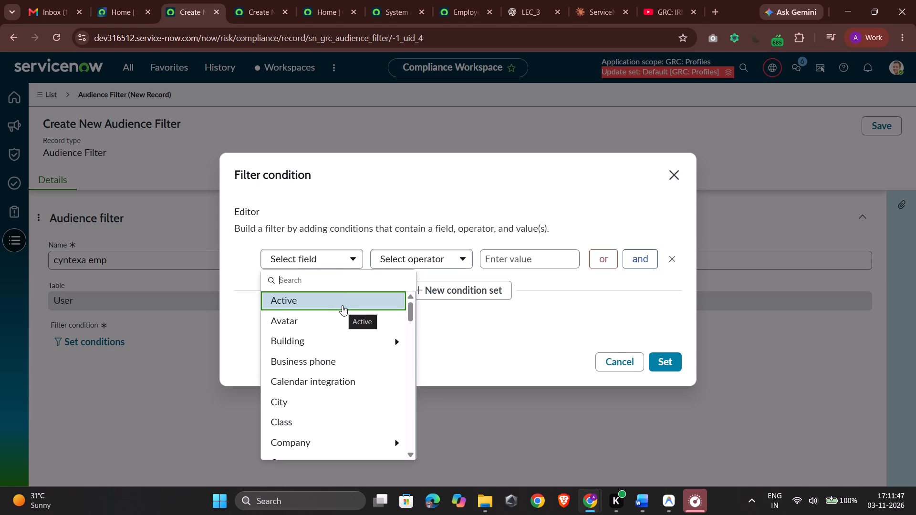
{"action": "key", "text": "d"}
{"action": "key", "text": "e"}
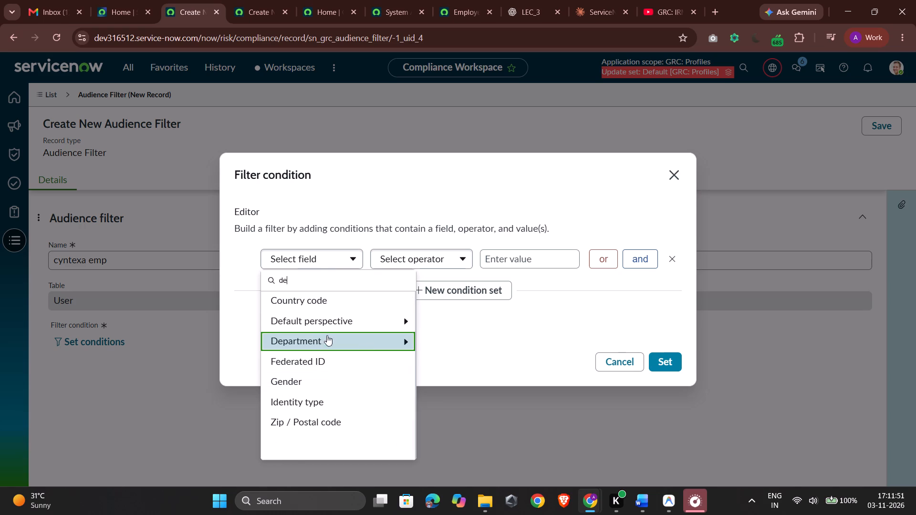
{"action": "left_click", "coordinate": [345, 332]}
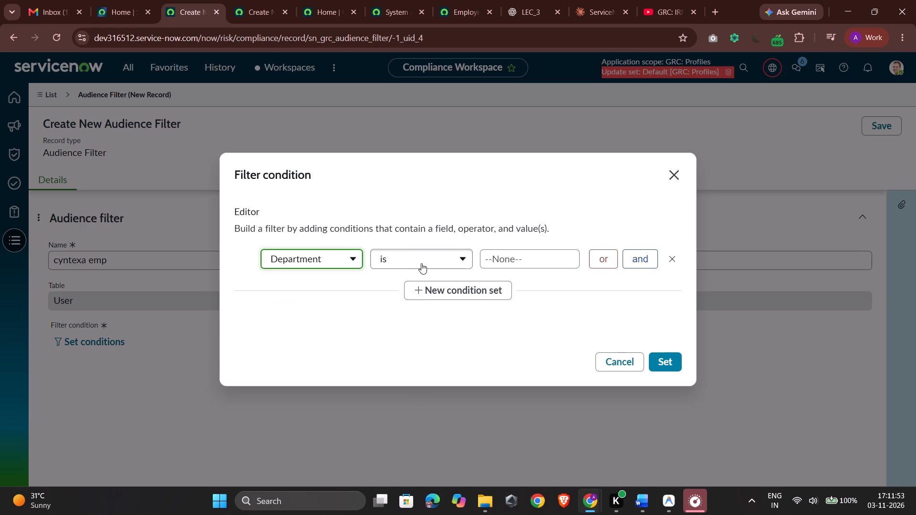
{"action": "left_click", "coordinate": [531, 252]}
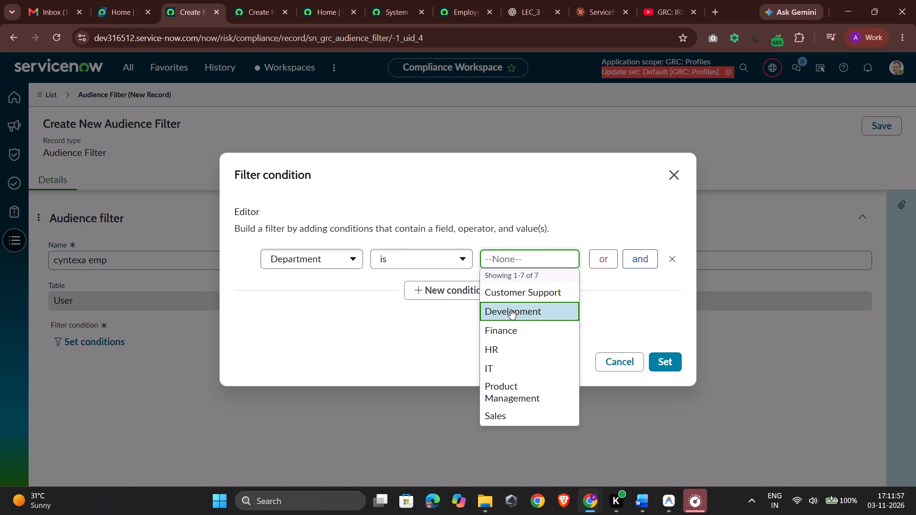
{"action": "left_click", "coordinate": [510, 309]}
{"action": "left_click", "coordinate": [673, 362]}
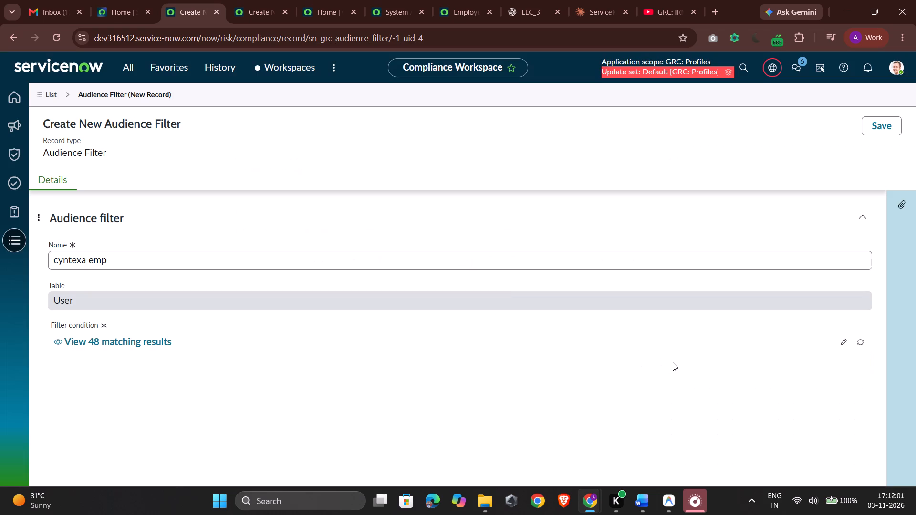
{"action": "left_click", "coordinate": [872, 126]}
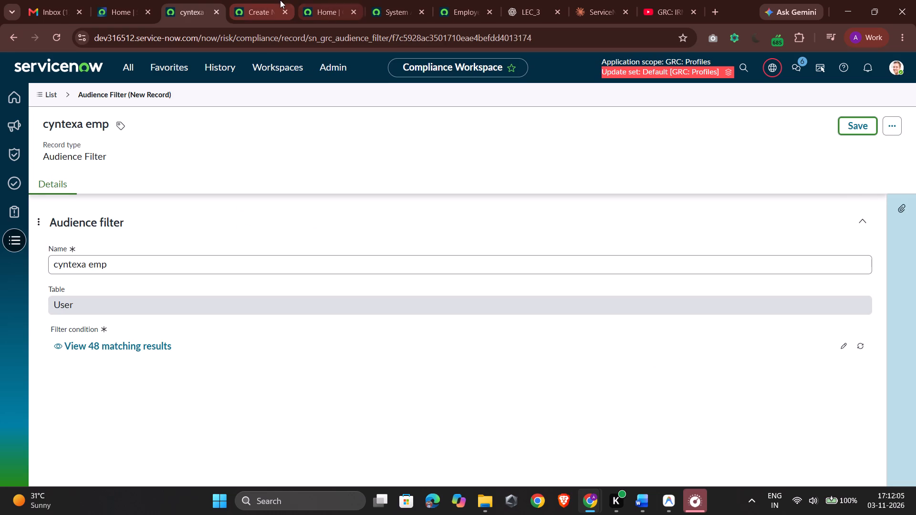
Return to the Create New Policy form and check the Audience lookup for selectable records.
{"action": "left_click", "coordinate": [259, 6]}
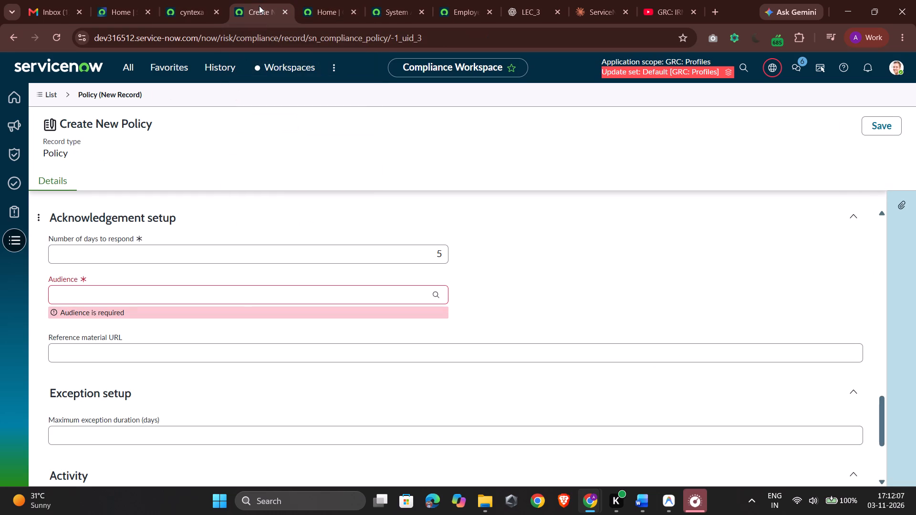
{"action": "left_click", "coordinate": [440, 295]}
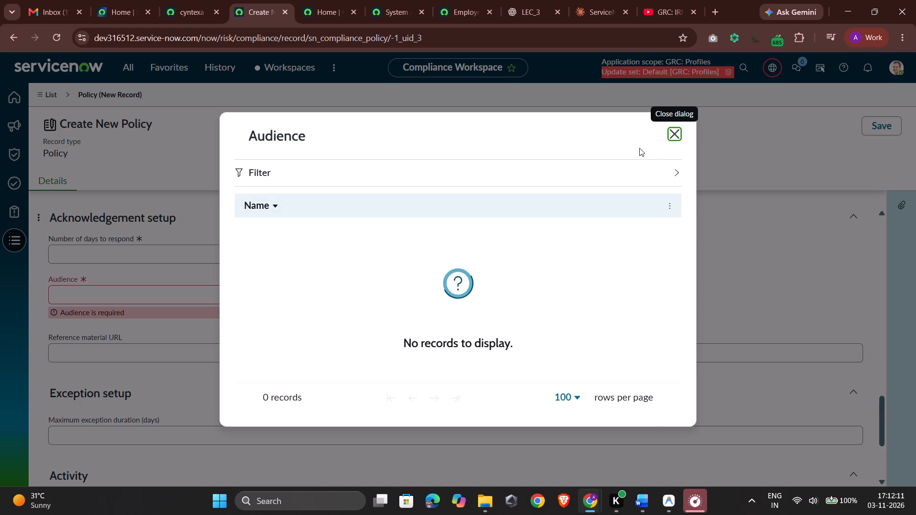
{"action": "left_click", "coordinate": [673, 134]}
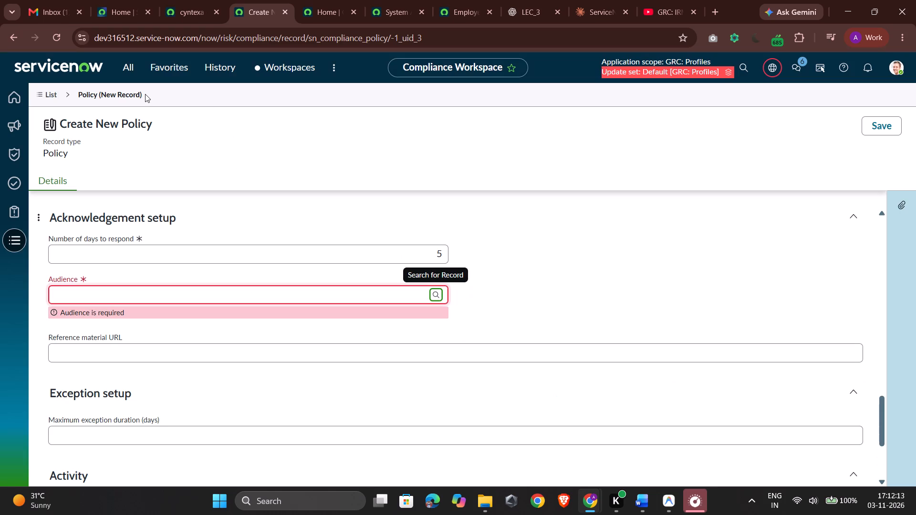
Return to the "cyntexa emp" audience filter record and view the users matching its filter condition.
{"action": "left_click", "coordinate": [191, 22]}
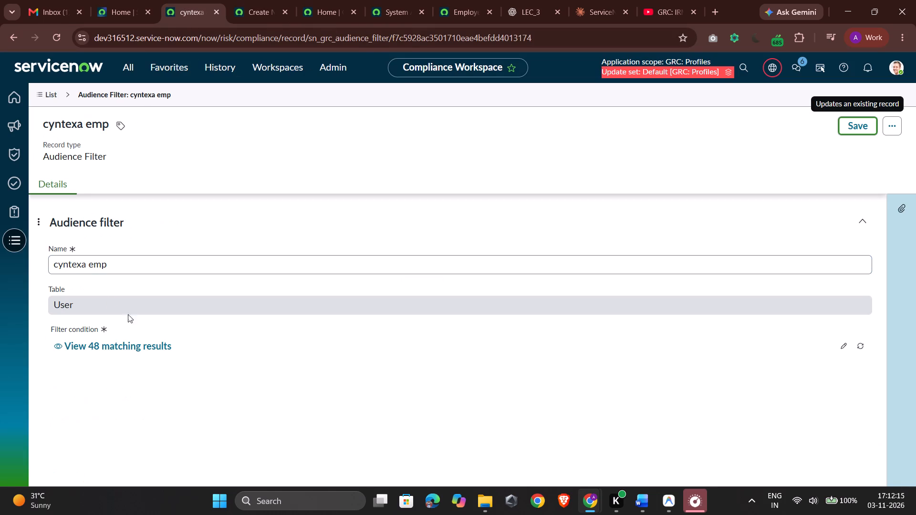
{"action": "left_click", "coordinate": [86, 345]}
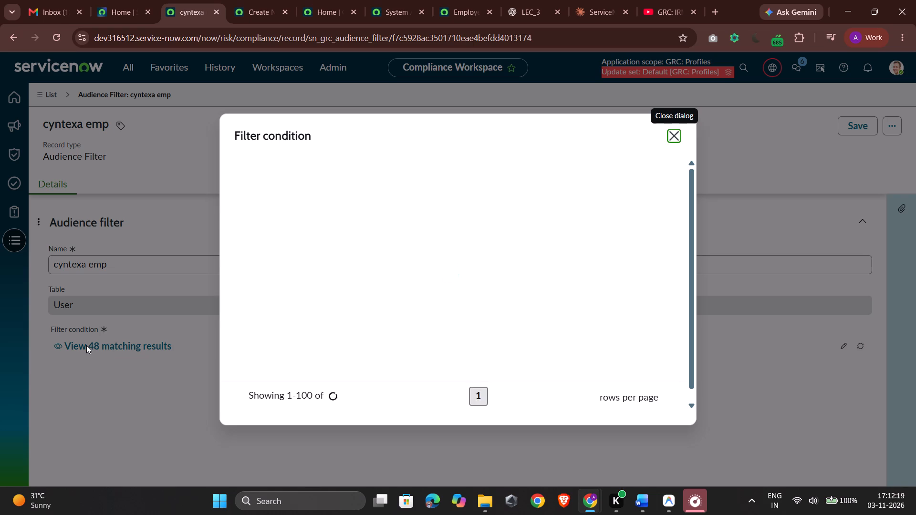
{"action": "left_click", "coordinate": [674, 132]}
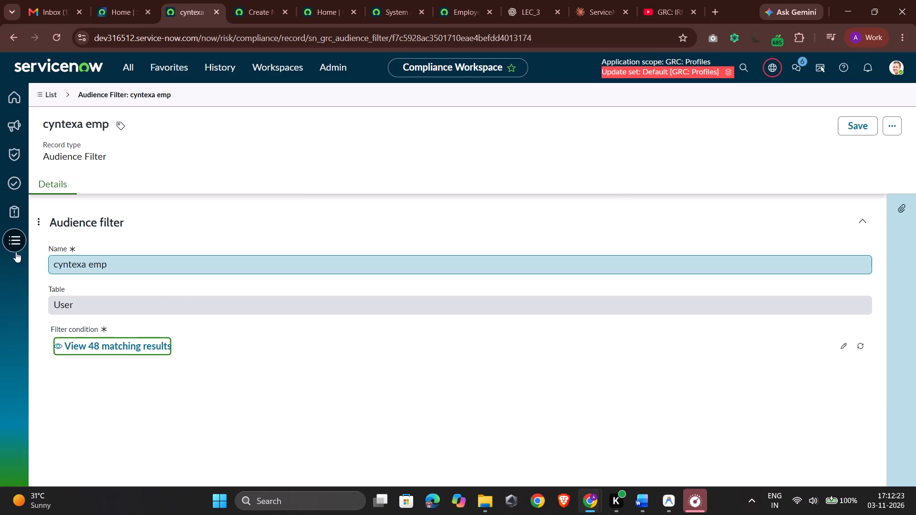
Create a new Audience record named "xyz" in the Audience setup list under Policy acknowledgements and save it.
{"action": "left_click", "coordinate": [6, 235]}
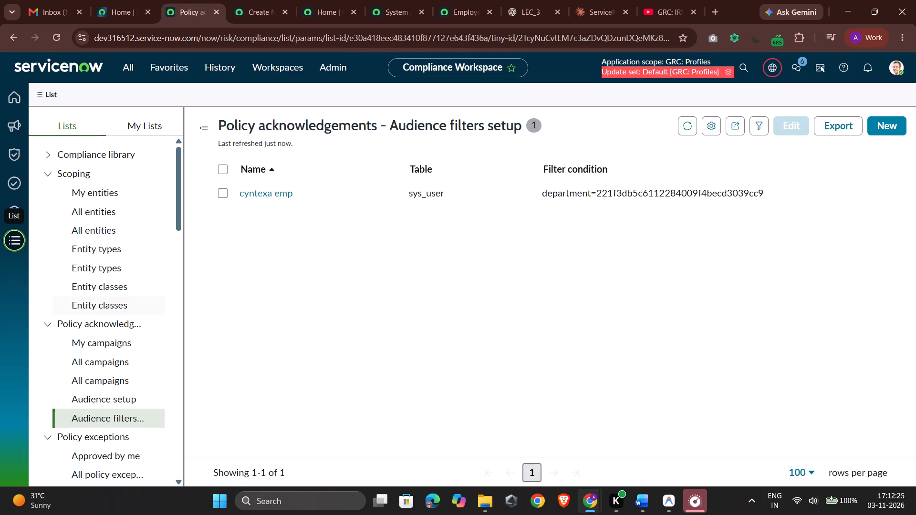
{"action": "left_click", "coordinate": [123, 400]}
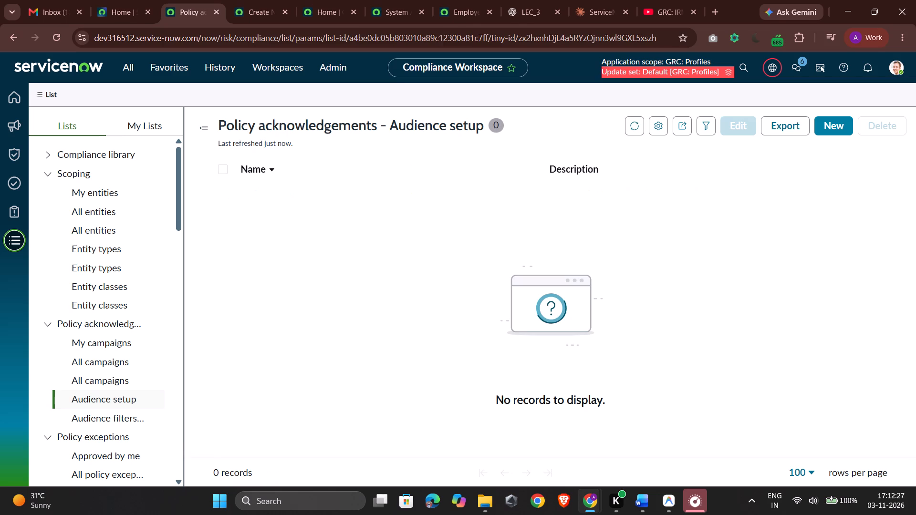
{"action": "left_click", "coordinate": [834, 126]}
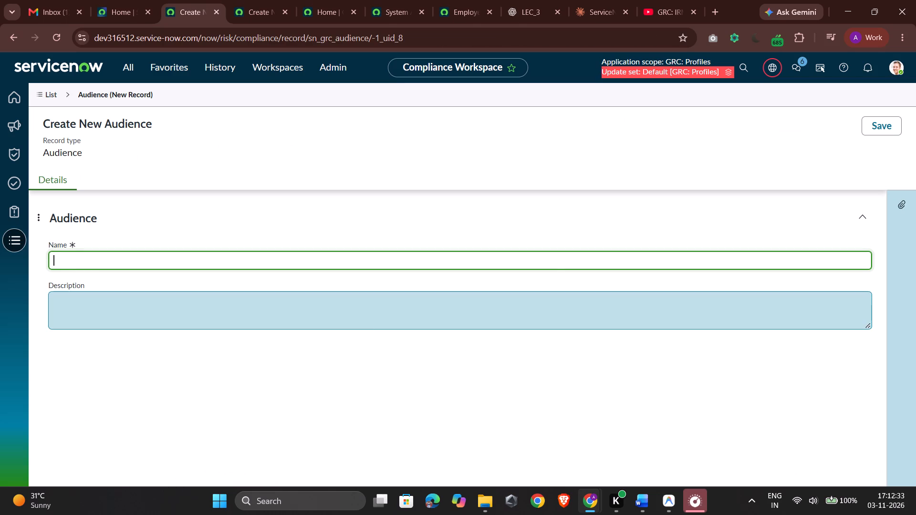
{"action": "left_click", "coordinate": [357, 329]}
{"action": "scroll", "coordinate": [357, 329], "scroll_direction": "right", "scroll_amount": 6}
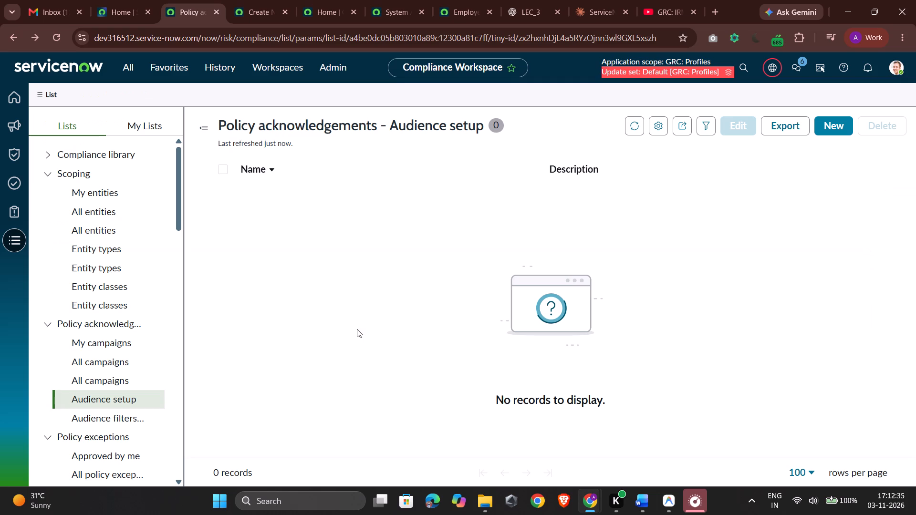
{"action": "left_click", "coordinate": [827, 130]}
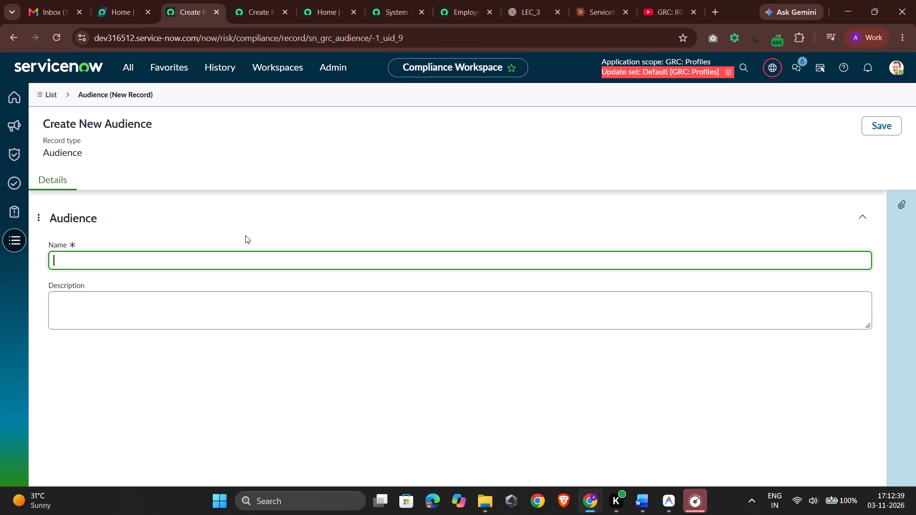
{"action": "type", "text": "xyz"}
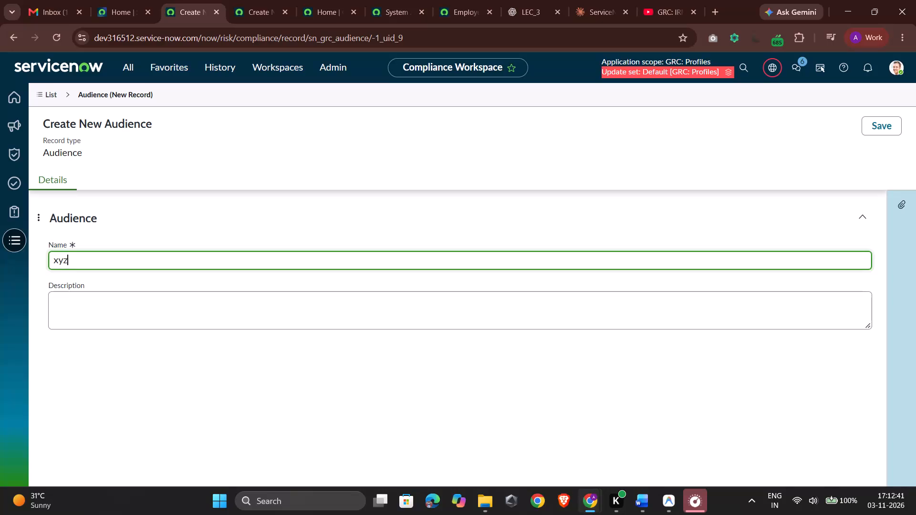
{"action": "key", "text": "space"}
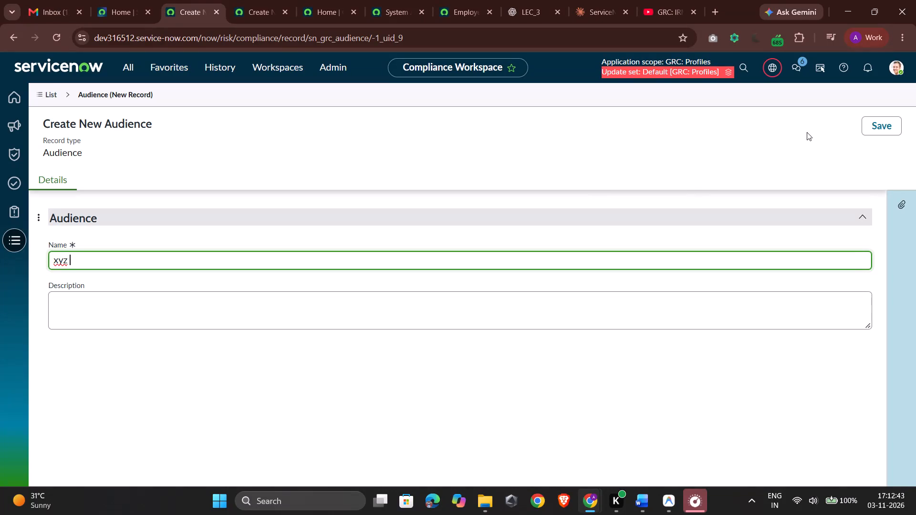
{"action": "double_click", "coordinate": [882, 133]}
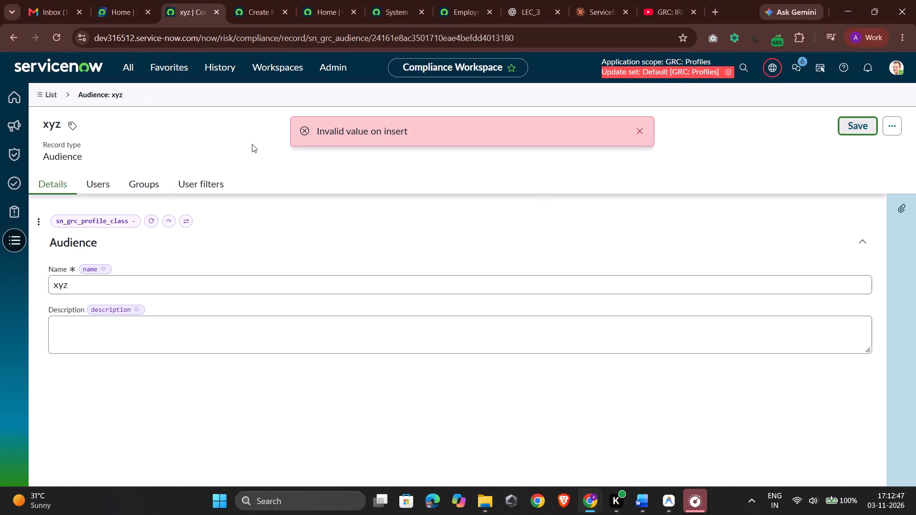
Add the existing "cyntexa emp" user filter to the xyz audience, save the record and check its Users list.
{"action": "left_click", "coordinate": [192, 187]}
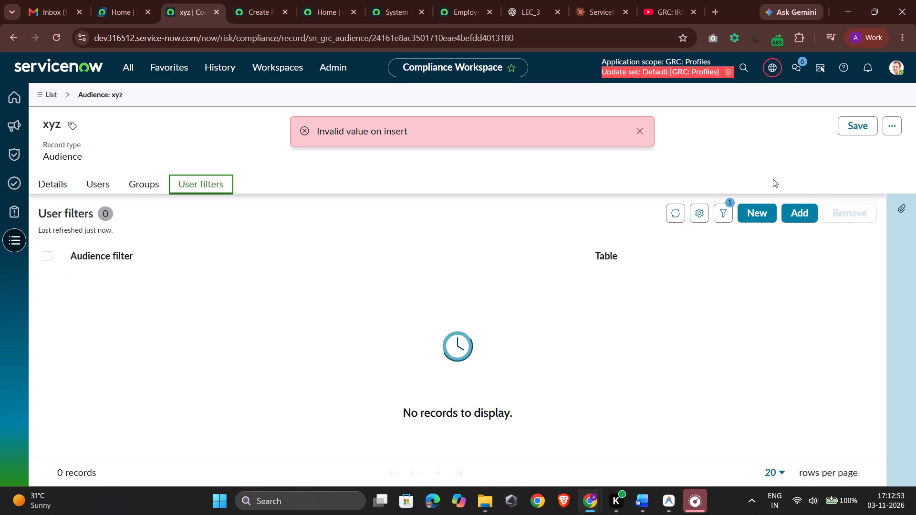
{"action": "left_click", "coordinate": [798, 211]}
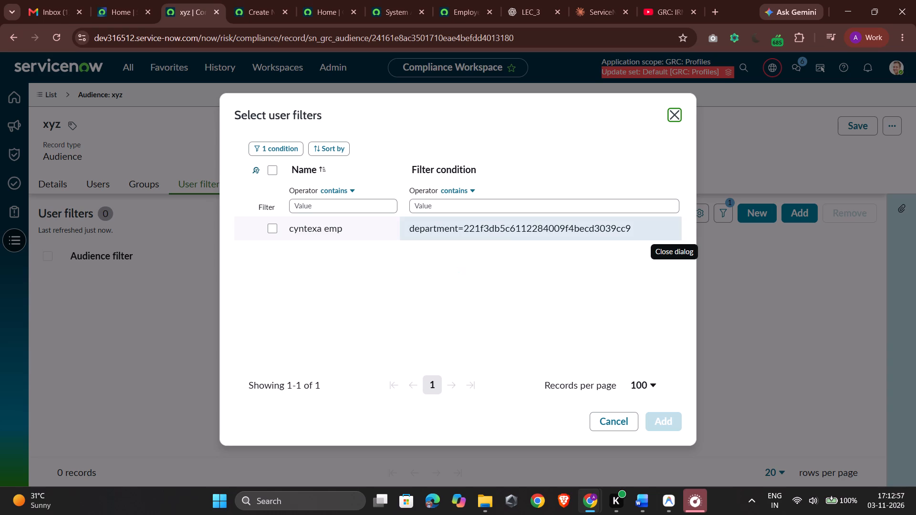
{"action": "left_click", "coordinate": [272, 229]}
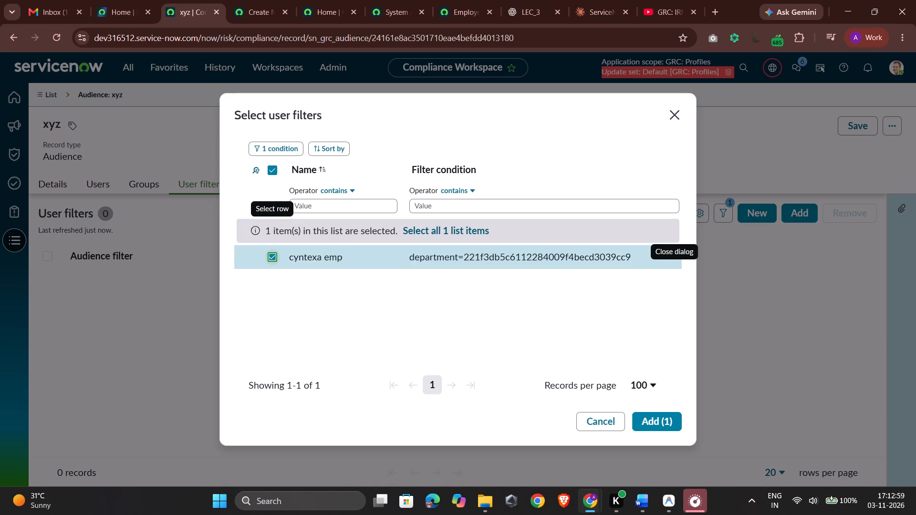
{"action": "left_click", "coordinate": [659, 418]}
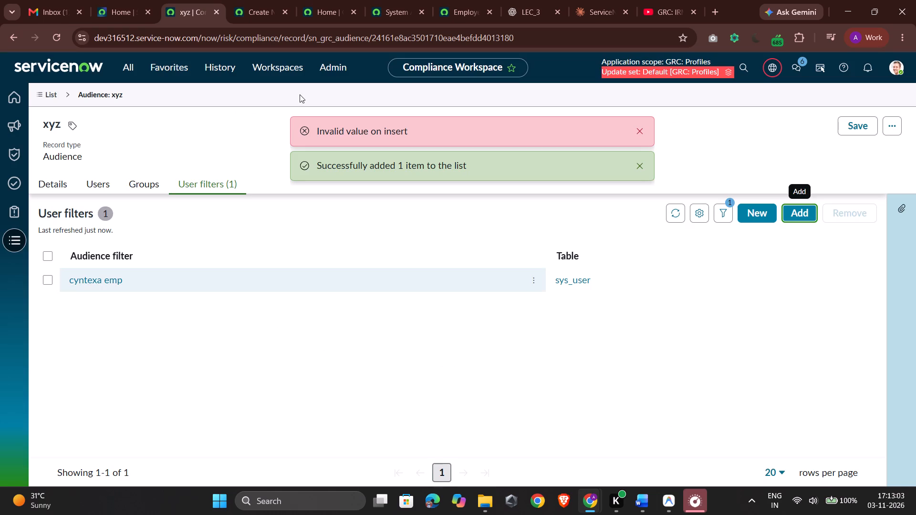
{"action": "left_click", "coordinate": [859, 127]}
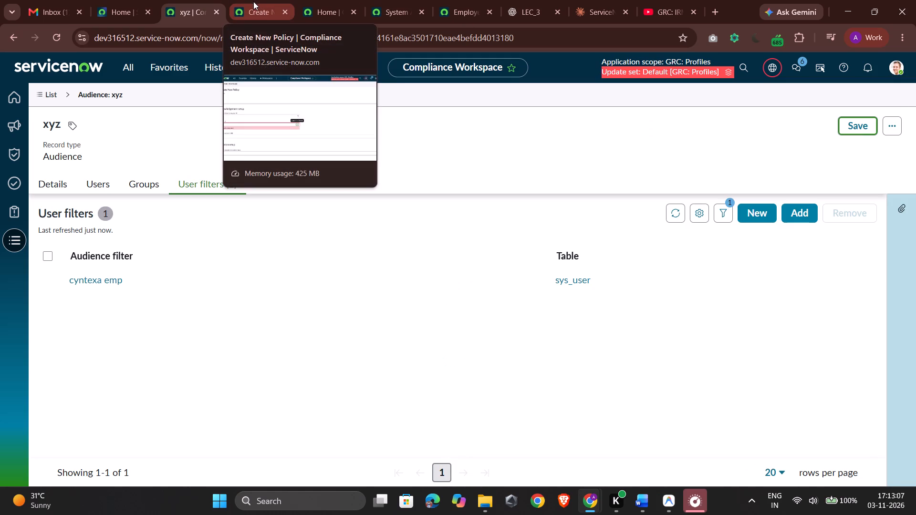
{"action": "left_click", "coordinate": [97, 184]}
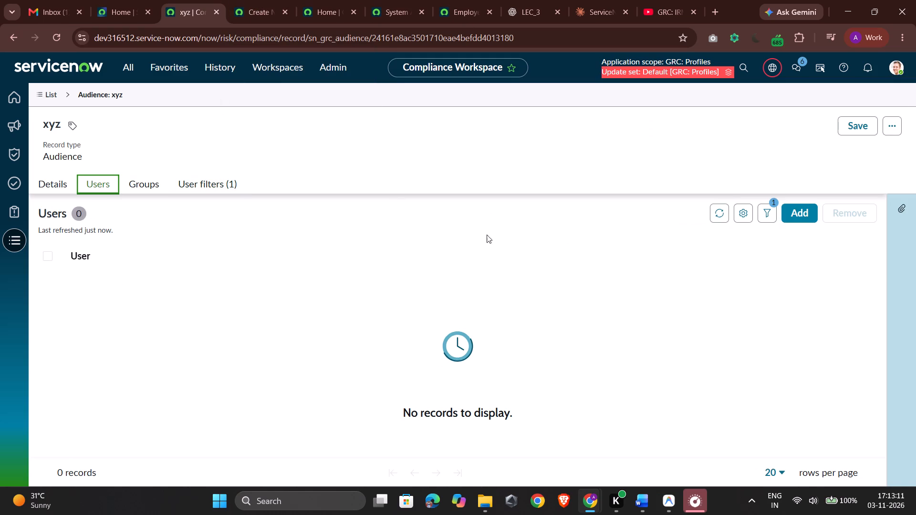
Return to the Create New Policy form and set the Audience lookup in the Acknowledgement setup to xyz.
{"action": "left_click", "coordinate": [244, 0]}
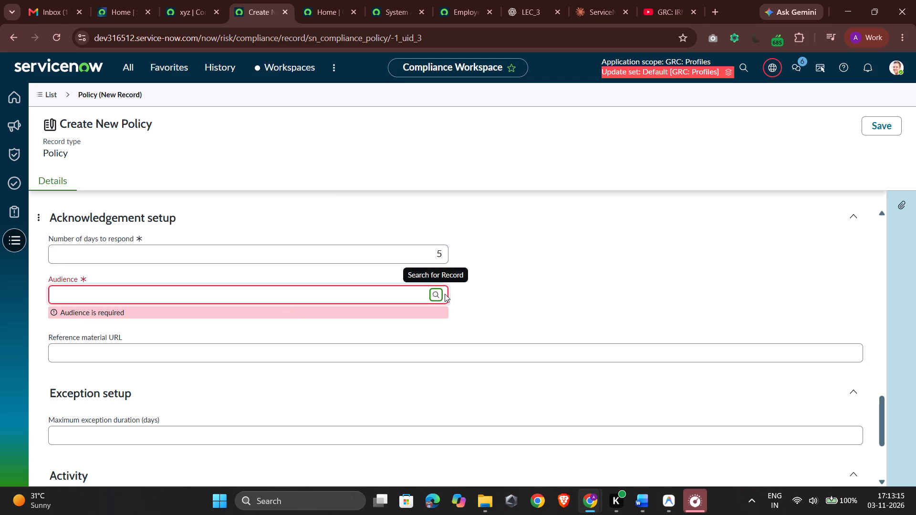
{"action": "left_click", "coordinate": [445, 294]}
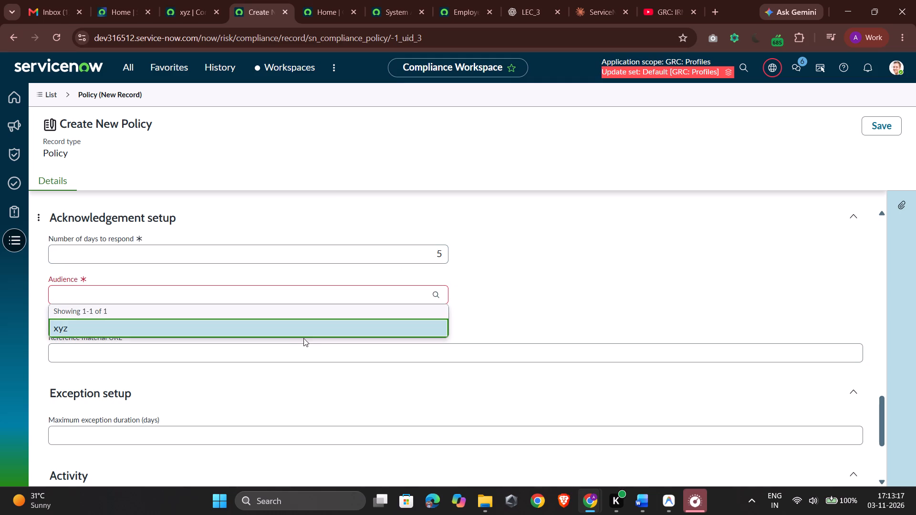
{"action": "left_click", "coordinate": [303, 338]}
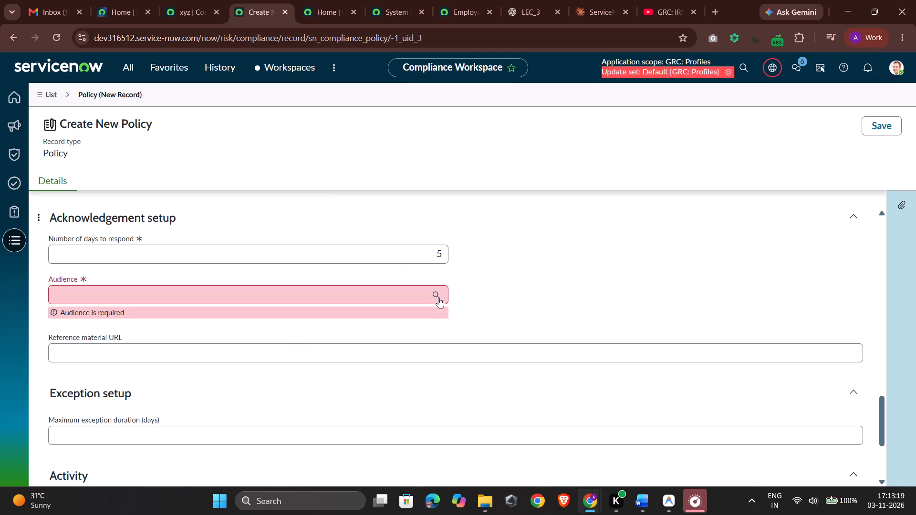
{"action": "left_click", "coordinate": [438, 298]}
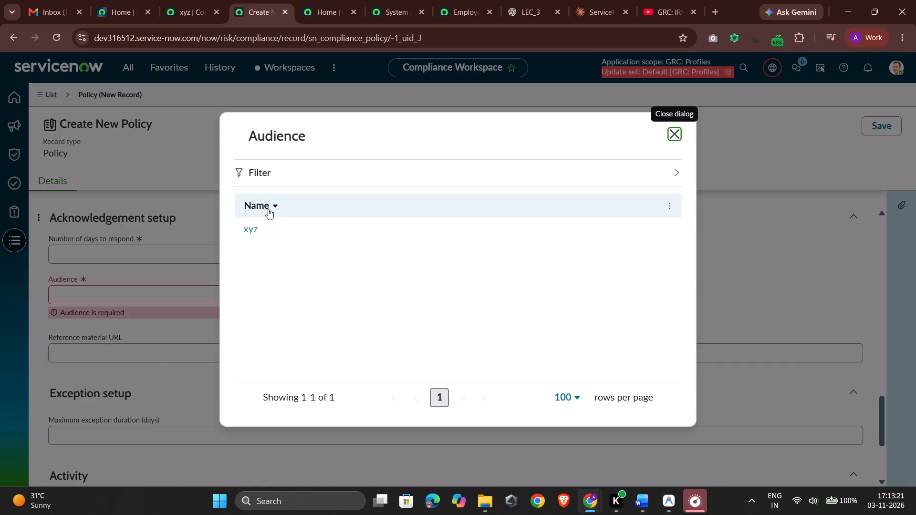
{"action": "left_click", "coordinate": [252, 226]}
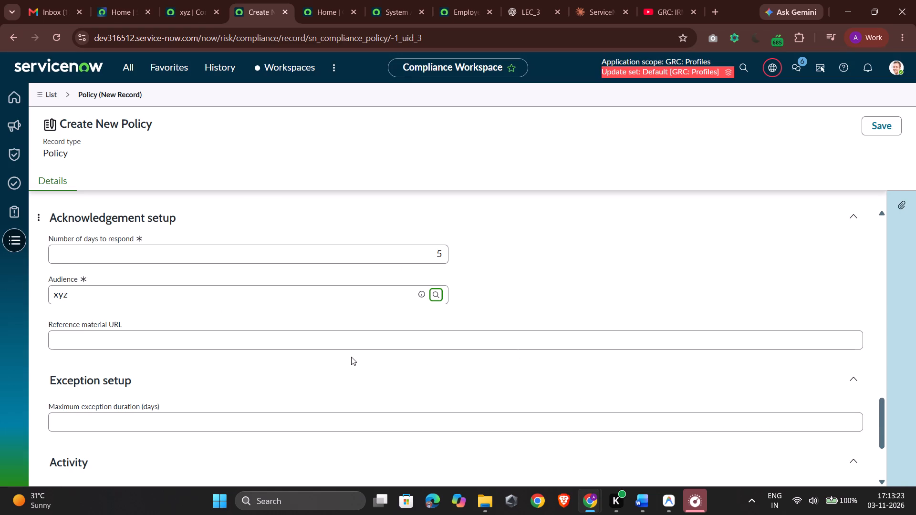
{"action": "scroll", "coordinate": [351, 357], "scroll_direction": "down", "scroll_amount": 2}
{"action": "scroll", "coordinate": [351, 357], "scroll_direction": "up", "scroll_amount": 2}
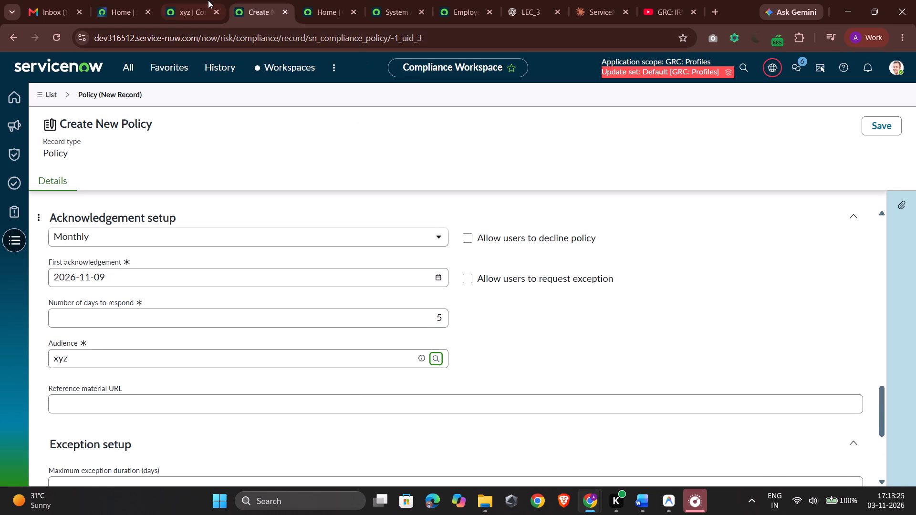
Go back to the xyz audience record, save and reload it, and check its users, groups, user filters and details.
{"action": "left_click", "coordinate": [199, 0]}
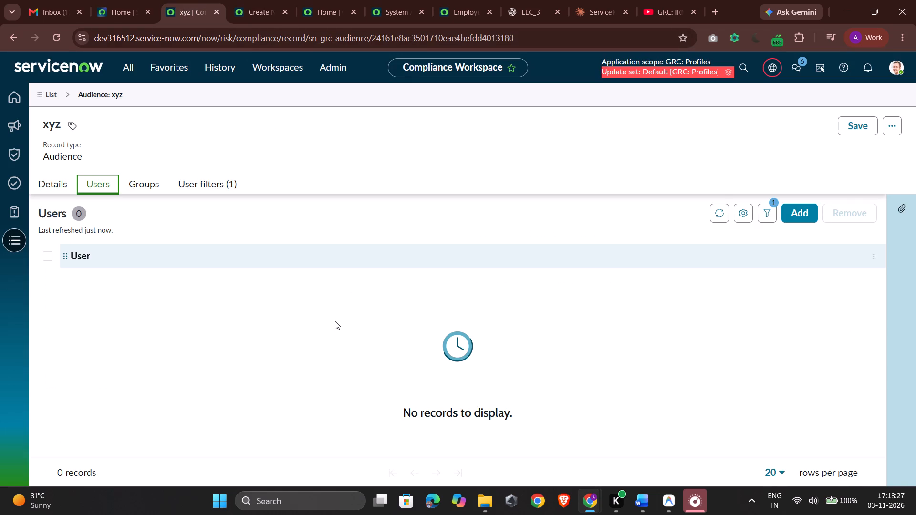
{"action": "left_click_drag", "start_coordinate": [62, 36], "coordinate": [72, 53]}
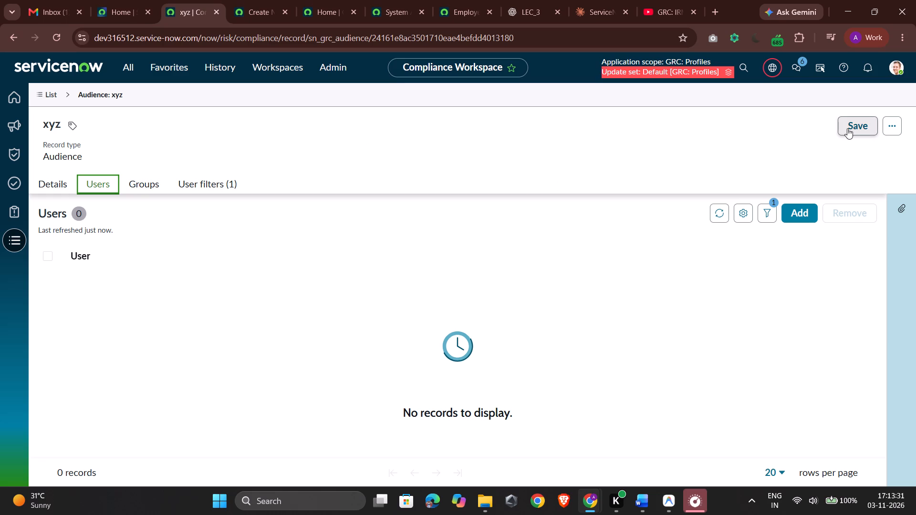
{"action": "left_click", "coordinate": [851, 128]}
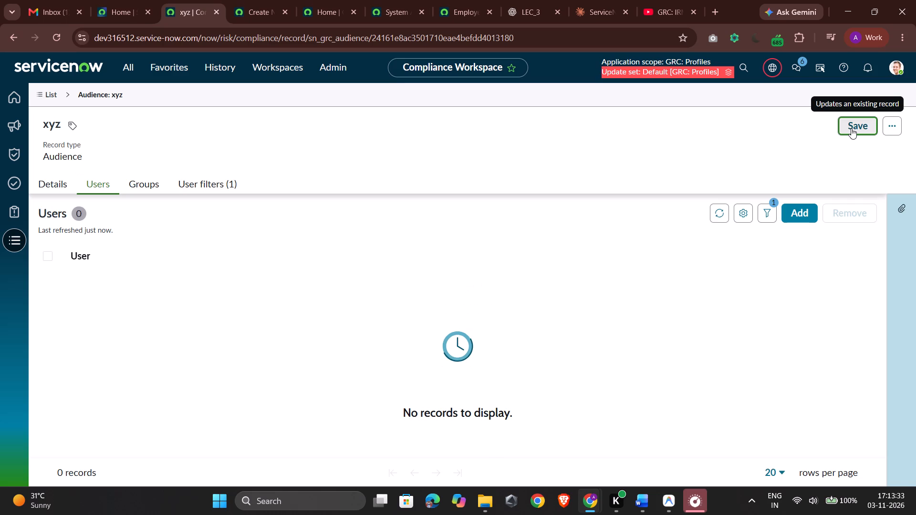
{"action": "left_click", "coordinate": [57, 38]}
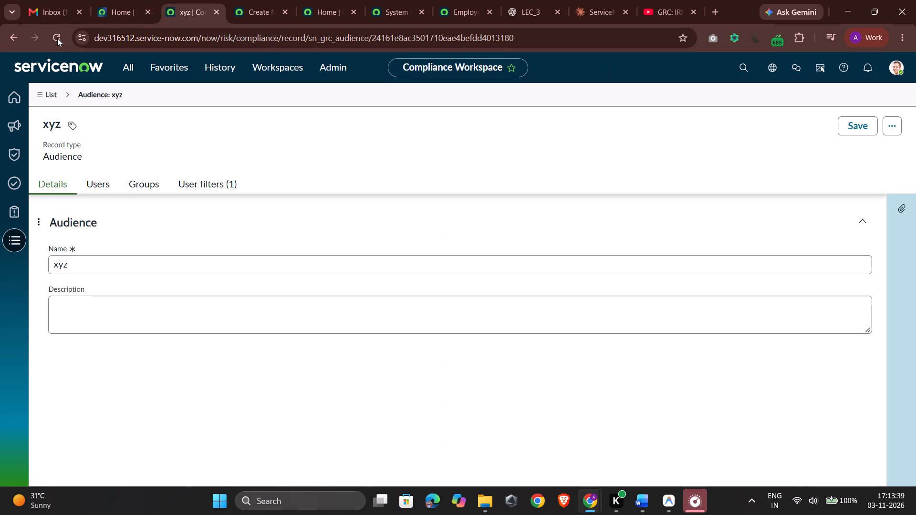
{"action": "left_click", "coordinate": [93, 182]}
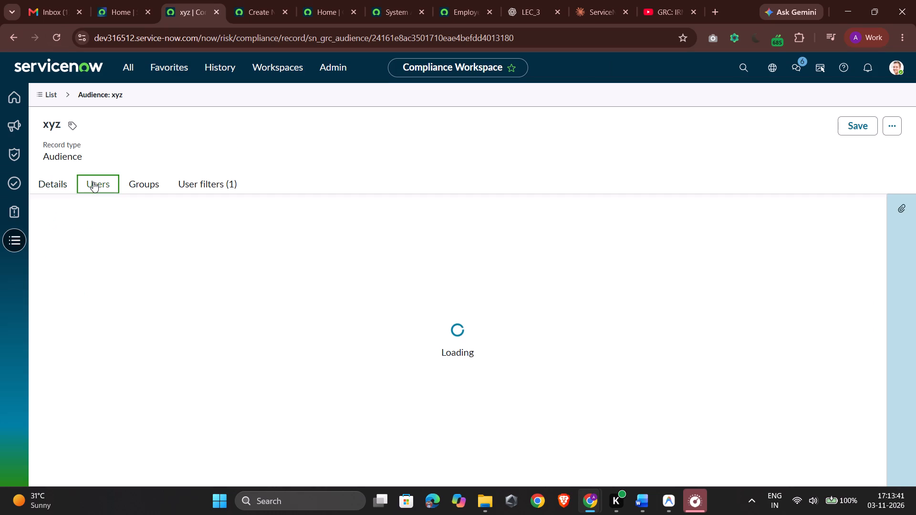
{"action": "left_click", "coordinate": [206, 184]}
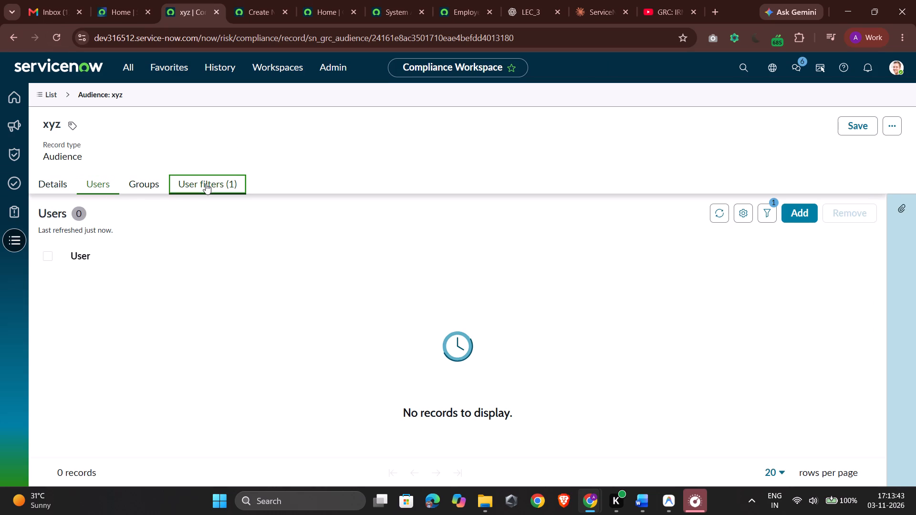
{"action": "left_click", "coordinate": [146, 181]}
{"action": "left_click", "coordinate": [101, 189]}
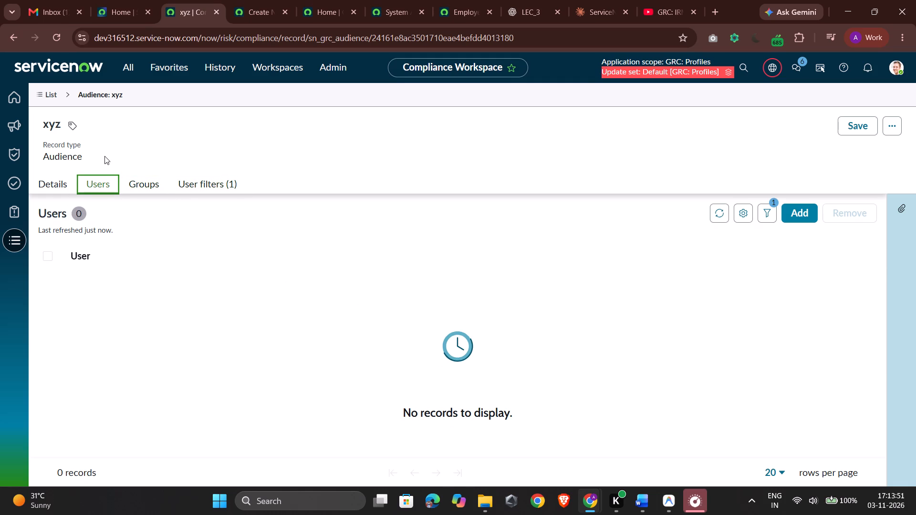
{"action": "left_click", "coordinate": [49, 183]}
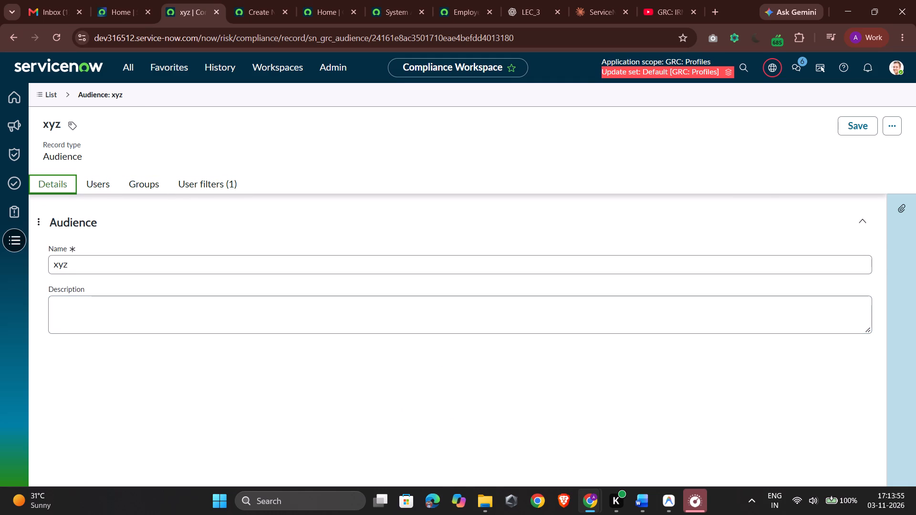
Inspect the filter condition applied to the xyz audience's User filters list.
{"action": "left_click", "coordinate": [190, 186]}
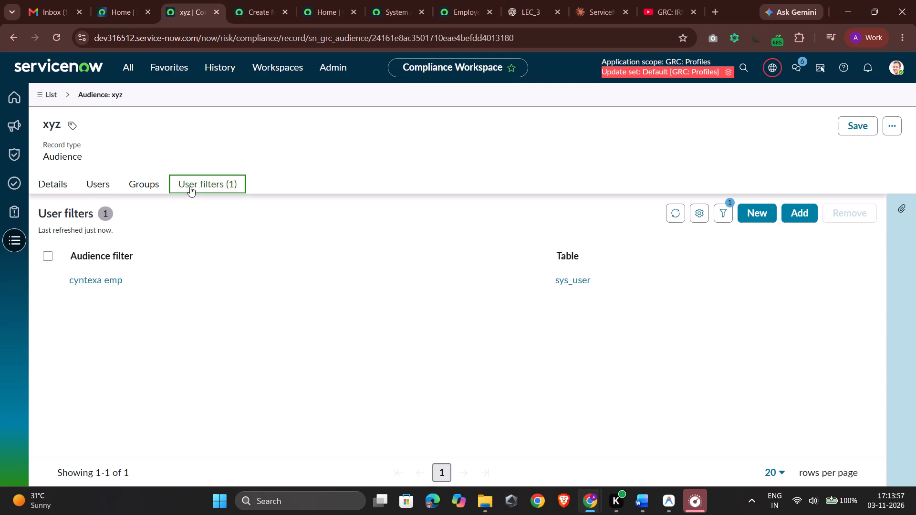
{"action": "left_click", "coordinate": [721, 214]}
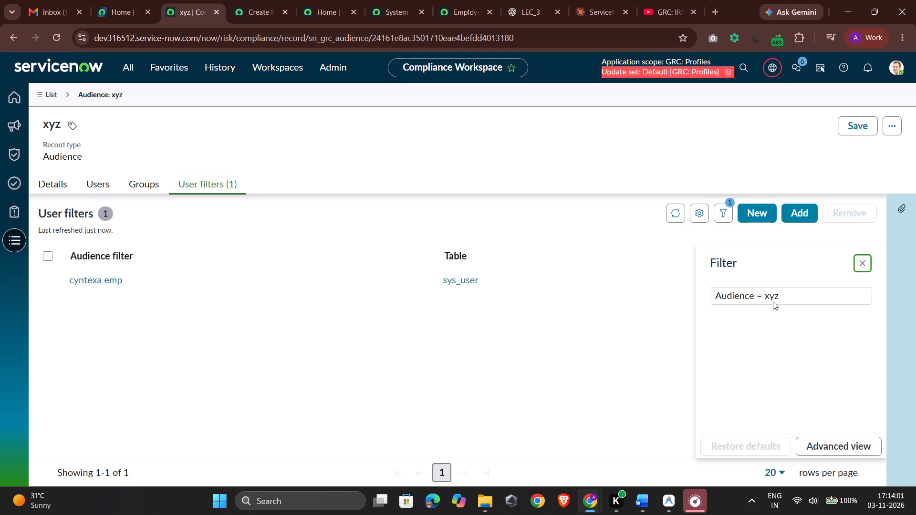
{"action": "left_click", "coordinate": [780, 296]}
{"action": "scroll", "coordinate": [741, 360], "scroll_direction": "down", "scroll_amount": 1}
Dismiss the filter conditions on the xyz audience's User filters list and check its Users list.
{"action": "left_click", "coordinate": [872, 259]}
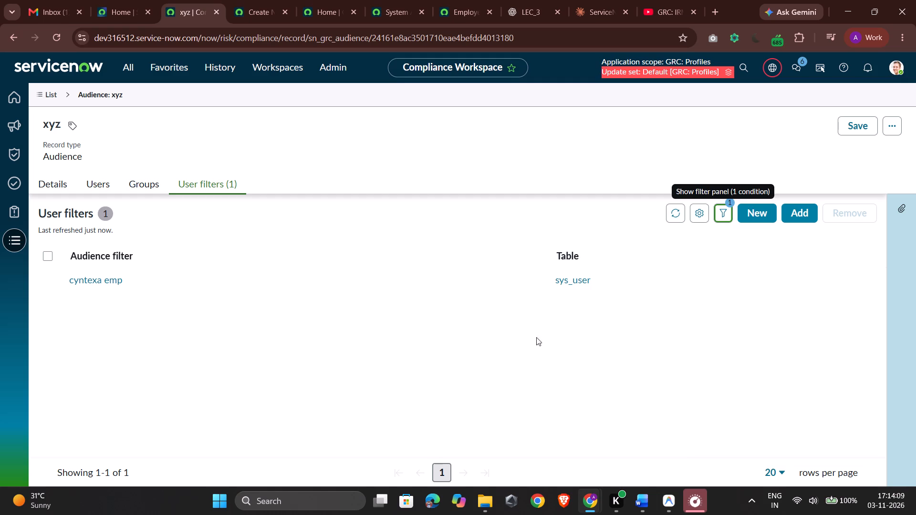
{"action": "left_click", "coordinate": [372, 349]}
{"action": "scroll", "coordinate": [372, 349], "scroll_direction": "down", "scroll_amount": 2}
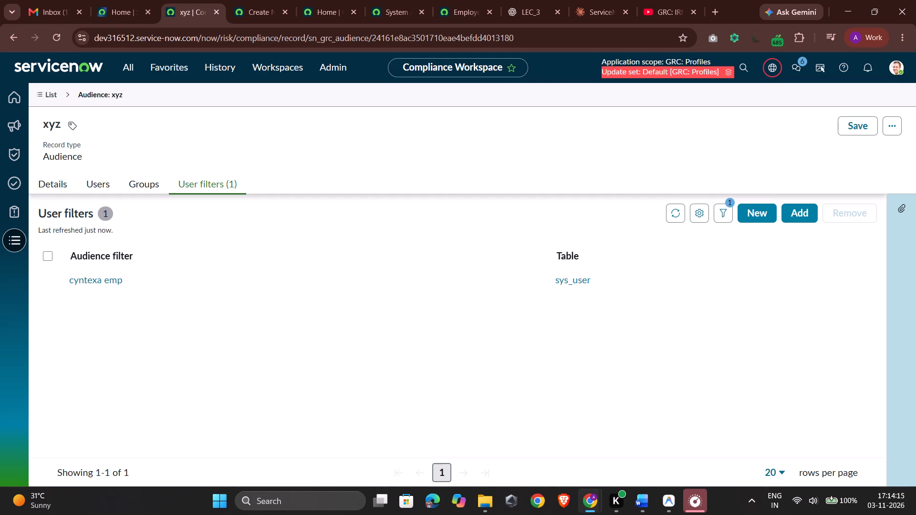
{"action": "left_click", "coordinate": [103, 184]}
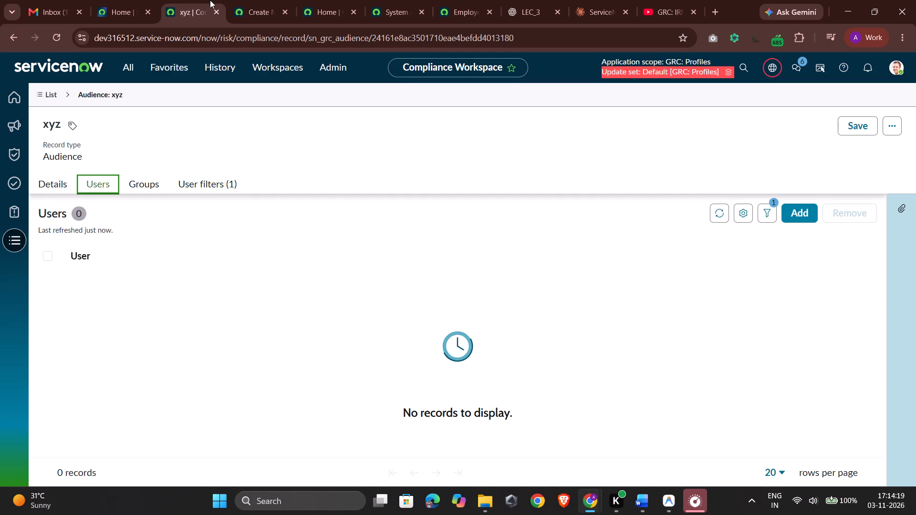
Return to the Create New Policy form, look over its remaining sections and save the new policy record.
{"action": "left_click", "coordinate": [243, 11]}
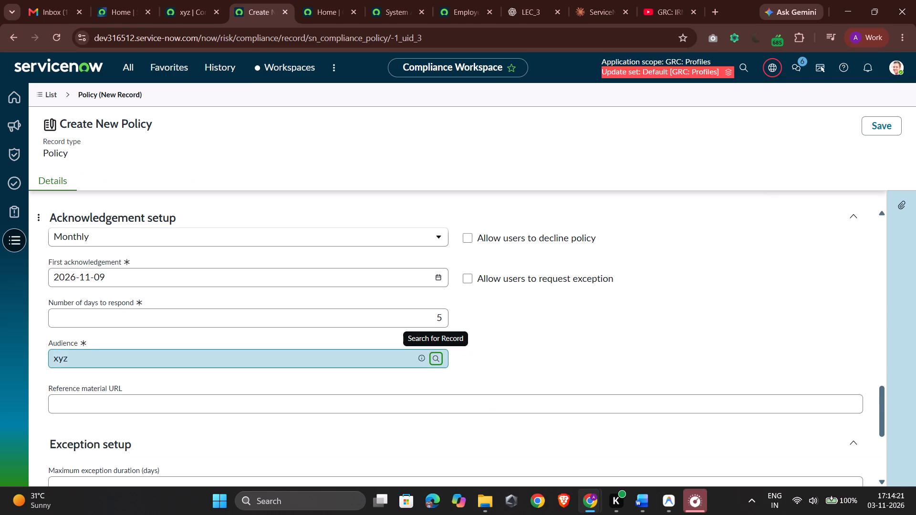
{"action": "scroll", "coordinate": [337, 361], "scroll_direction": "down", "scroll_amount": 4}
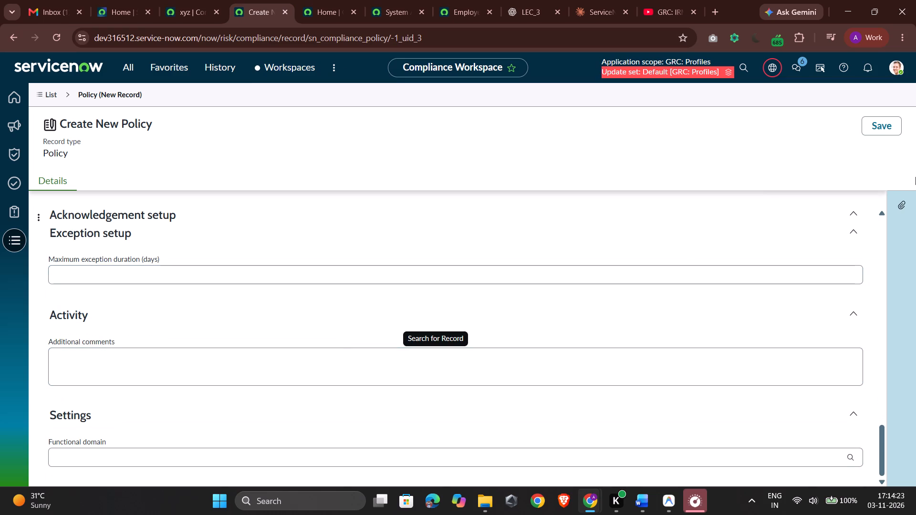
{"action": "left_click", "coordinate": [887, 123]}
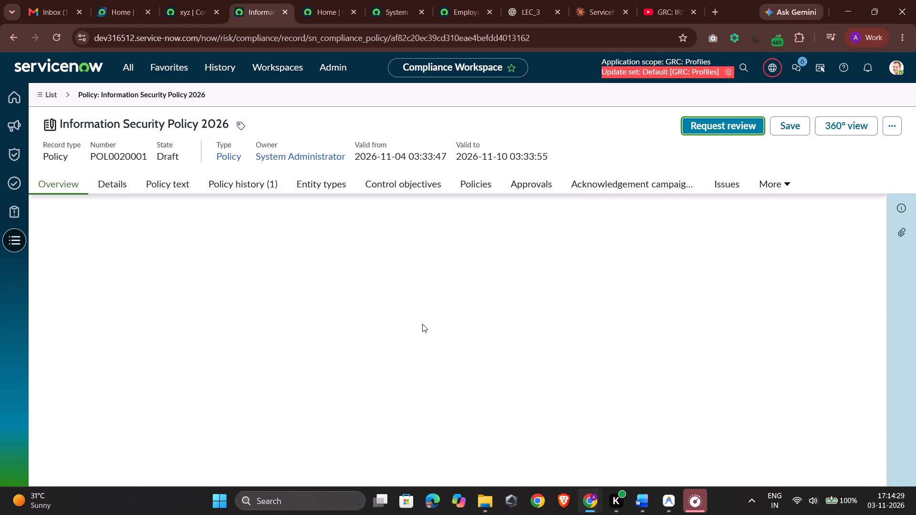
Review the saved Information Security Policy 2026 record's overview, policy history and details.
{"action": "scroll", "coordinate": [422, 324], "scroll_direction": "down", "scroll_amount": 4}
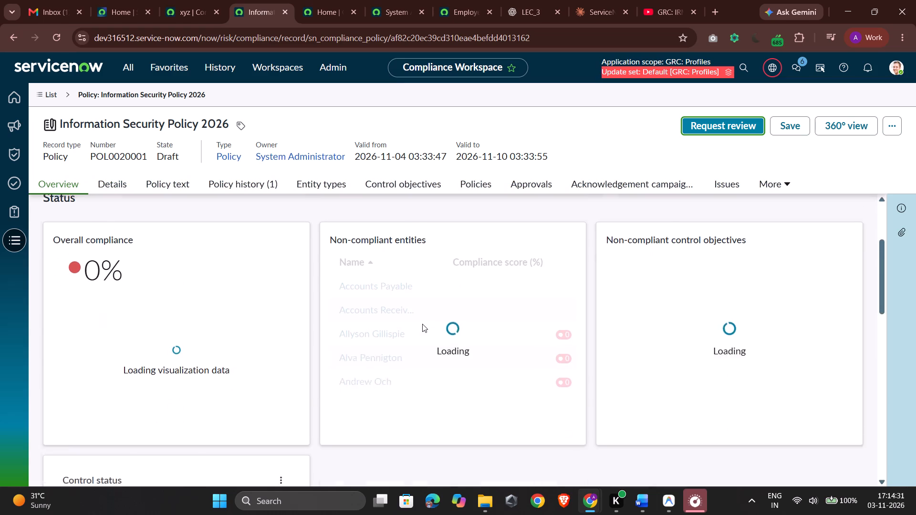
{"action": "scroll", "coordinate": [422, 324], "scroll_direction": "down", "scroll_amount": 3}
{"action": "scroll", "coordinate": [422, 324], "scroll_direction": "up", "scroll_amount": 1}
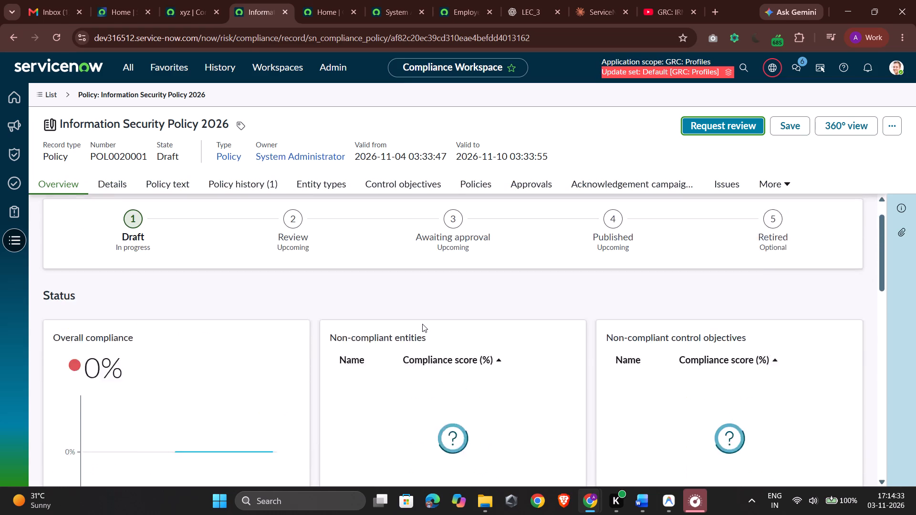
{"action": "scroll", "coordinate": [422, 324], "scroll_direction": "up", "scroll_amount": 1}
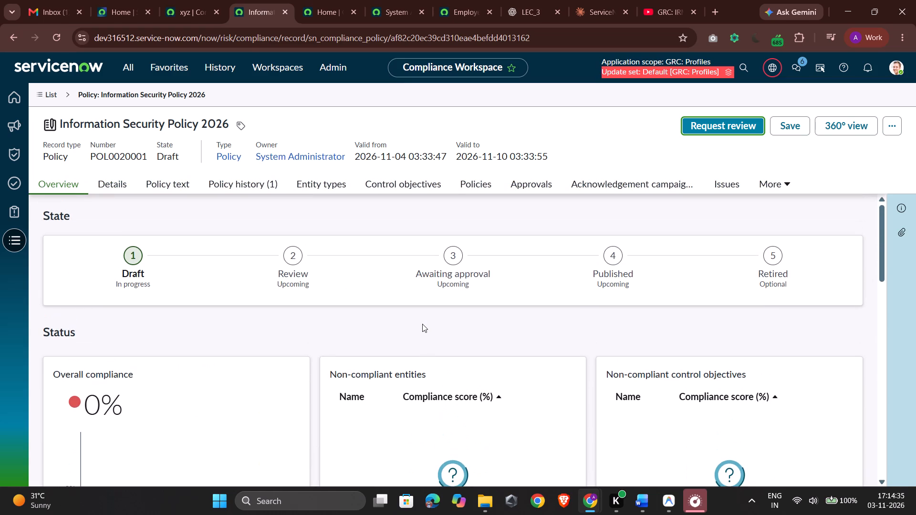
{"action": "left_click", "coordinate": [260, 189]}
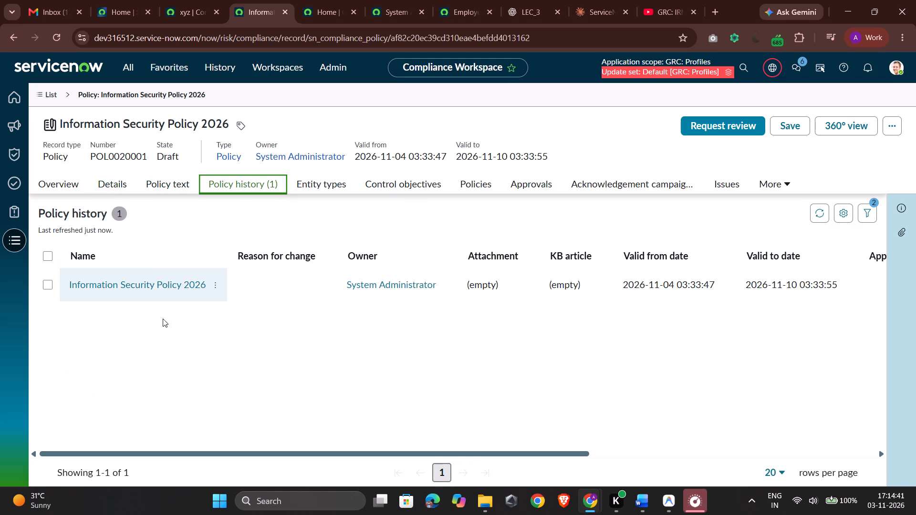
{"action": "left_click", "coordinate": [110, 179]}
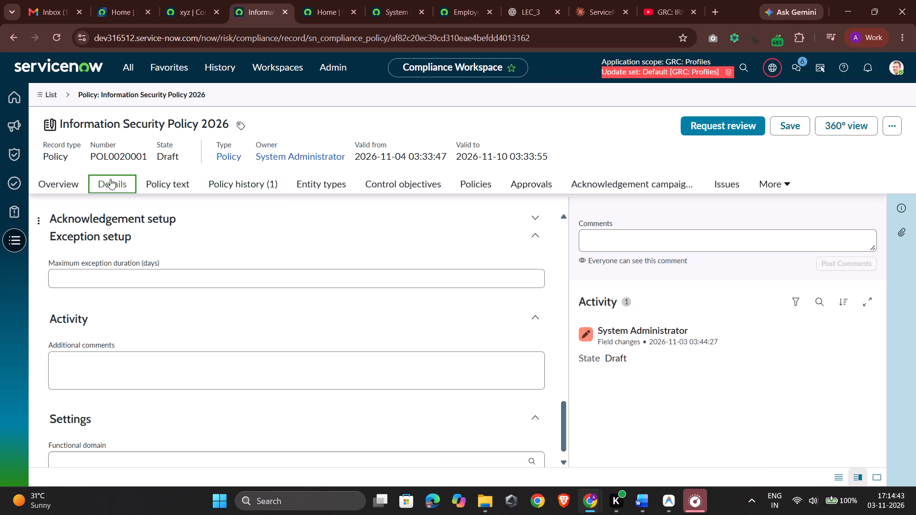
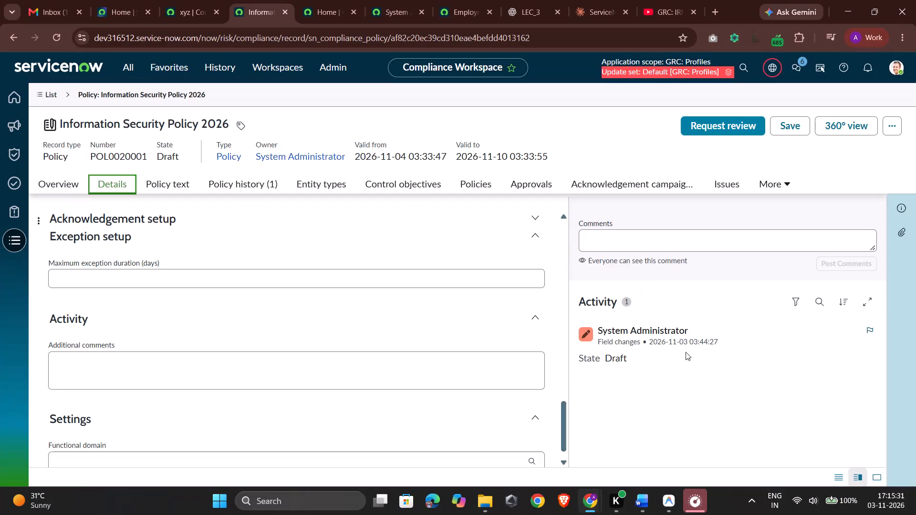
Look over the policy record's details and activity, and check its Approvals list.
{"action": "left_click", "coordinate": [686, 352]}
{"action": "scroll", "coordinate": [686, 352], "scroll_direction": "down", "scroll_amount": 1}
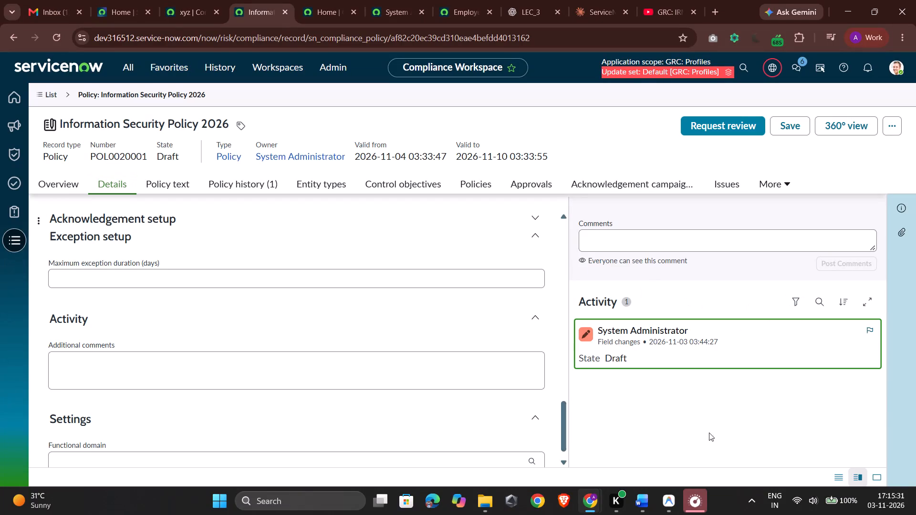
{"action": "left_click", "coordinate": [718, 451]}
{"action": "scroll", "coordinate": [359, 346], "scroll_direction": "down", "scroll_amount": 5}
{"action": "scroll", "coordinate": [359, 346], "scroll_direction": "up", "scroll_amount": 6}
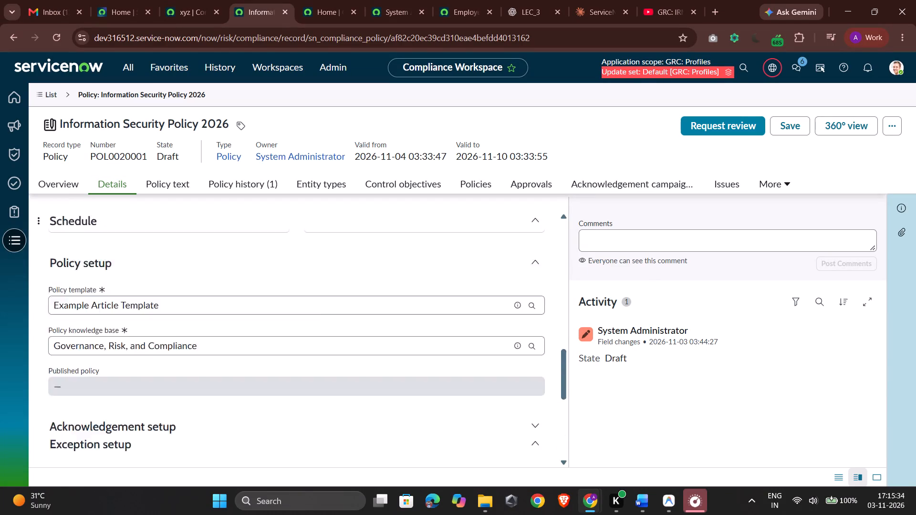
{"action": "scroll", "coordinate": [359, 346], "scroll_direction": "up", "scroll_amount": 3}
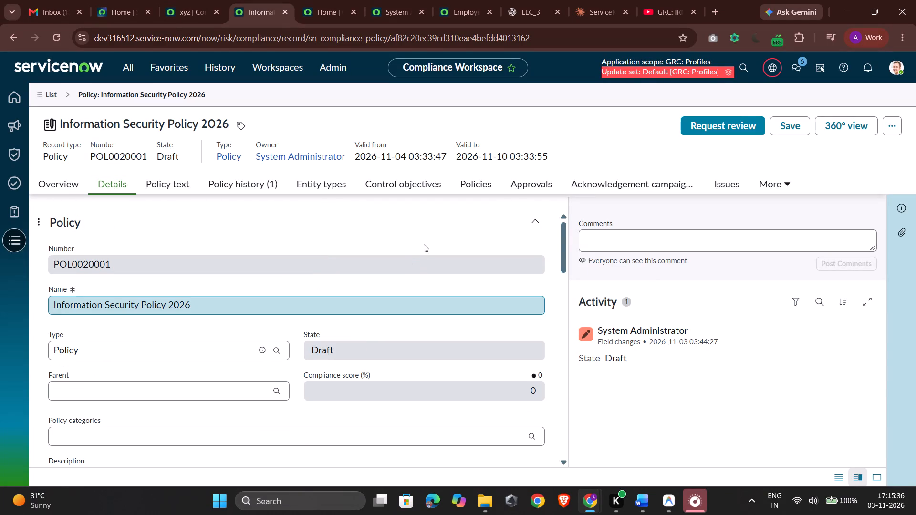
{"action": "left_click", "coordinate": [427, 232]}
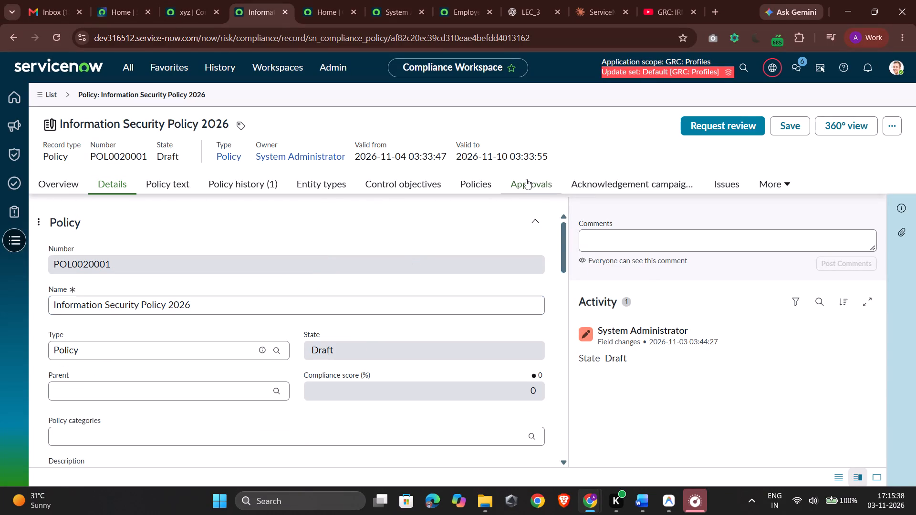
{"action": "left_click", "coordinate": [526, 179]}
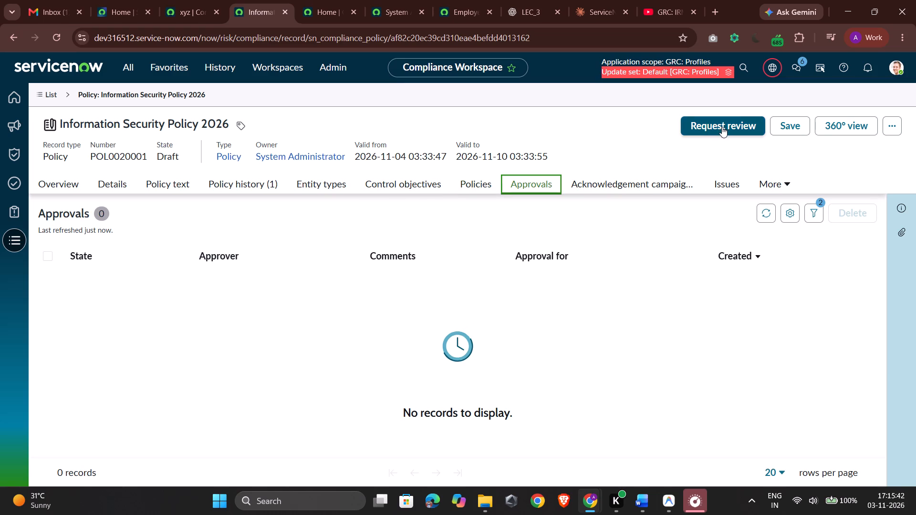
Save the Information Security Policy 2026 record again.
{"action": "left_click", "coordinate": [789, 129]}
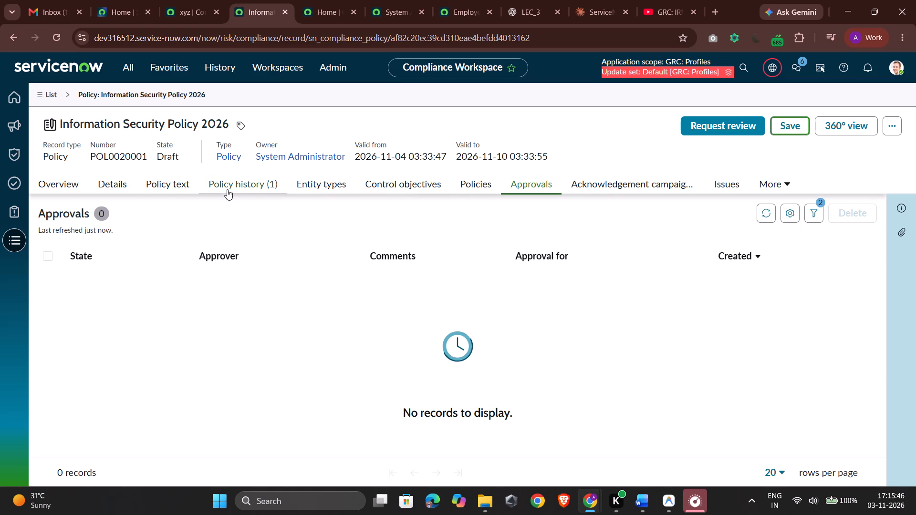
Check the policy's text page and re-examine the Policy, Assignment and Schedule sections of its details.
{"action": "left_click", "coordinate": [243, 187]}
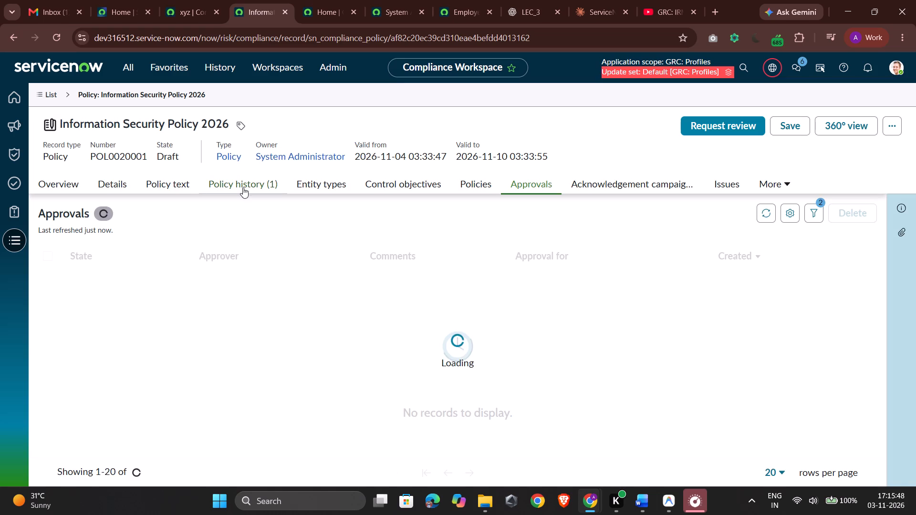
{"action": "left_click", "coordinate": [172, 187]}
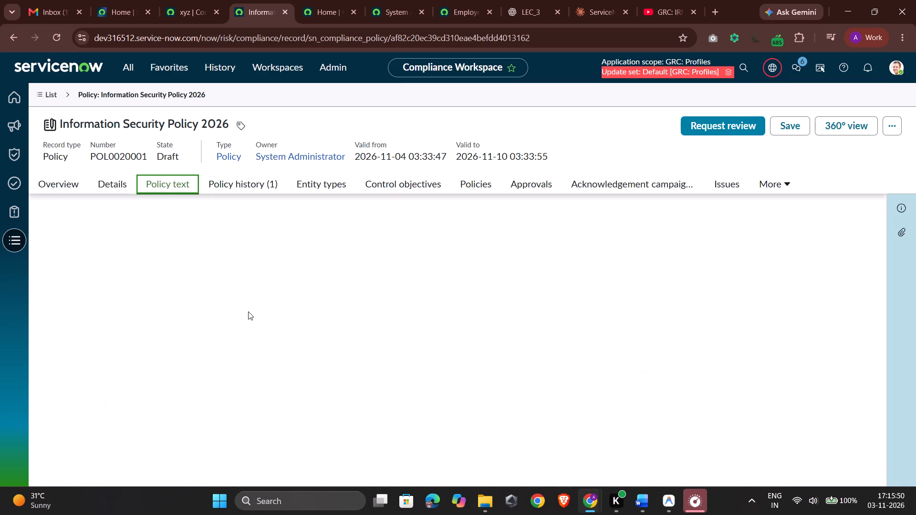
{"action": "scroll", "coordinate": [248, 311], "scroll_direction": "down", "scroll_amount": 1}
{"action": "left_click", "coordinate": [115, 188]}
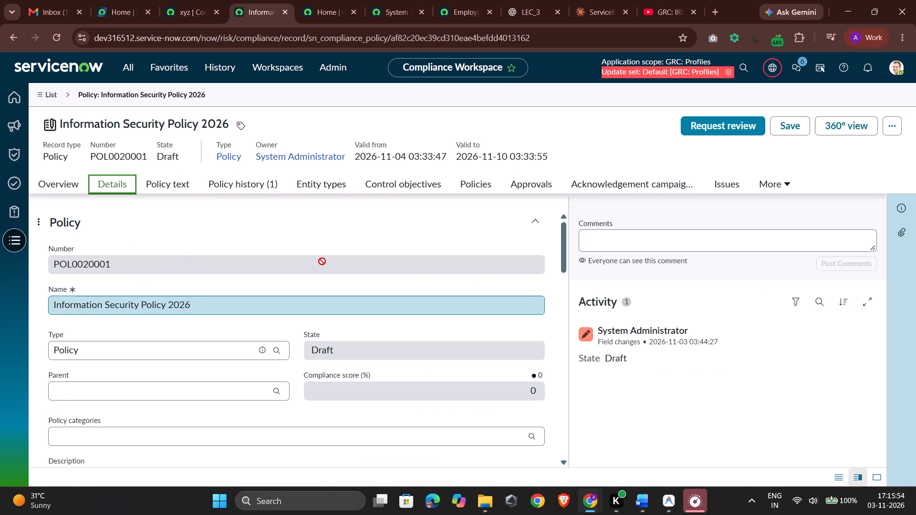
{"action": "scroll", "coordinate": [322, 261], "scroll_direction": "down", "scroll_amount": 5}
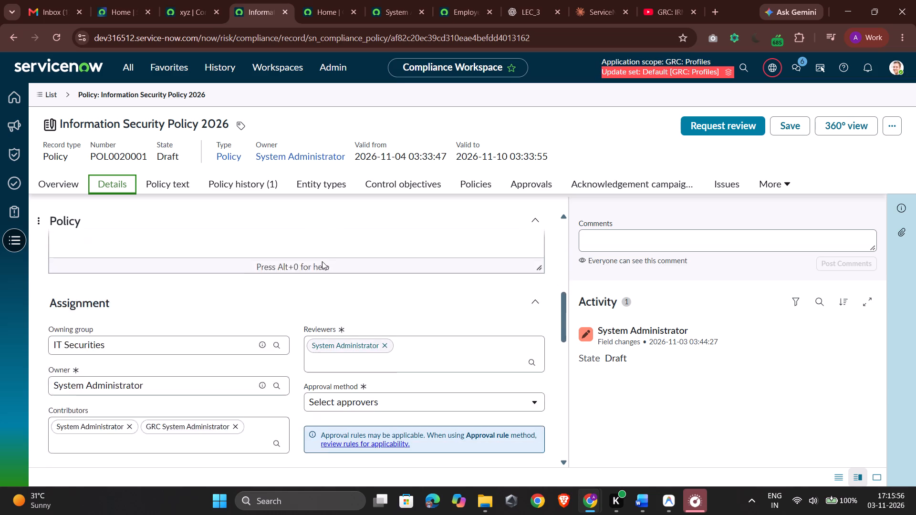
{"action": "scroll", "coordinate": [322, 261], "scroll_direction": "down", "scroll_amount": 3}
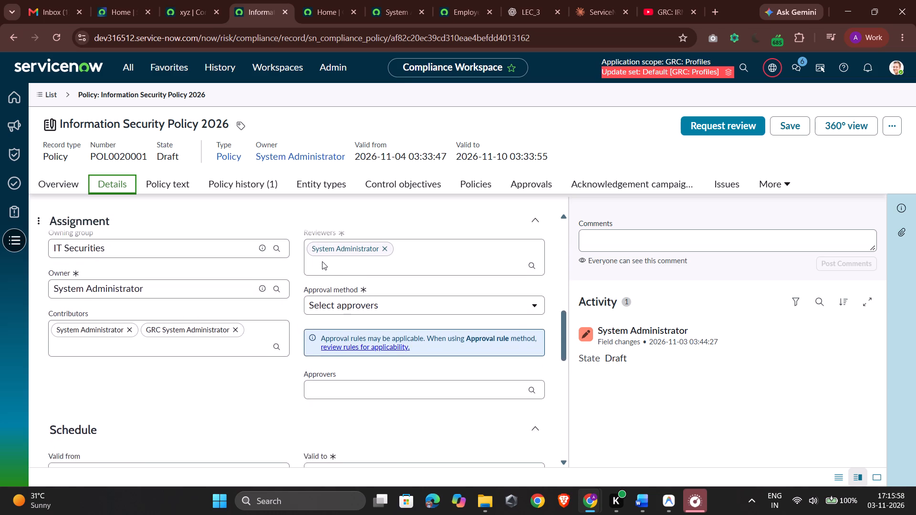
{"action": "scroll", "coordinate": [322, 261], "scroll_direction": "down", "scroll_amount": 4}
{"action": "scroll", "coordinate": [322, 261], "scroll_direction": "up", "scroll_amount": 5}
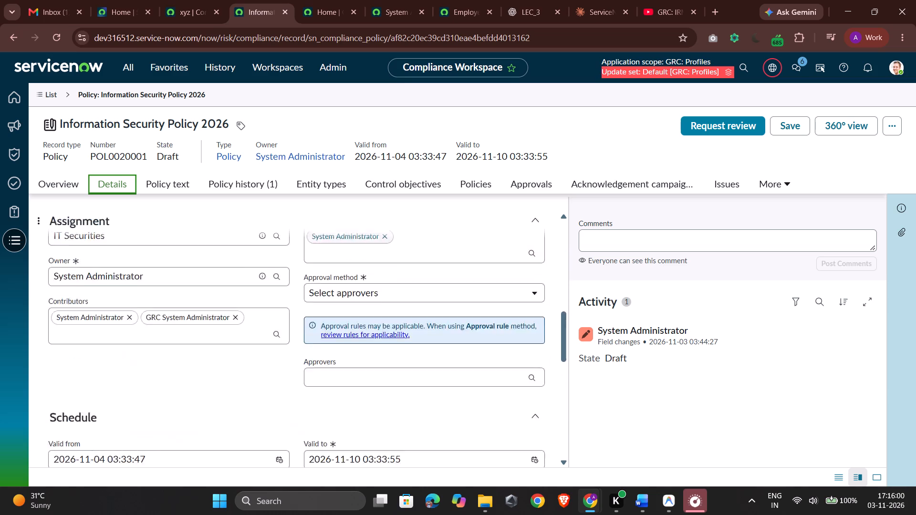
{"action": "scroll", "coordinate": [322, 261], "scroll_direction": "up", "scroll_amount": 3}
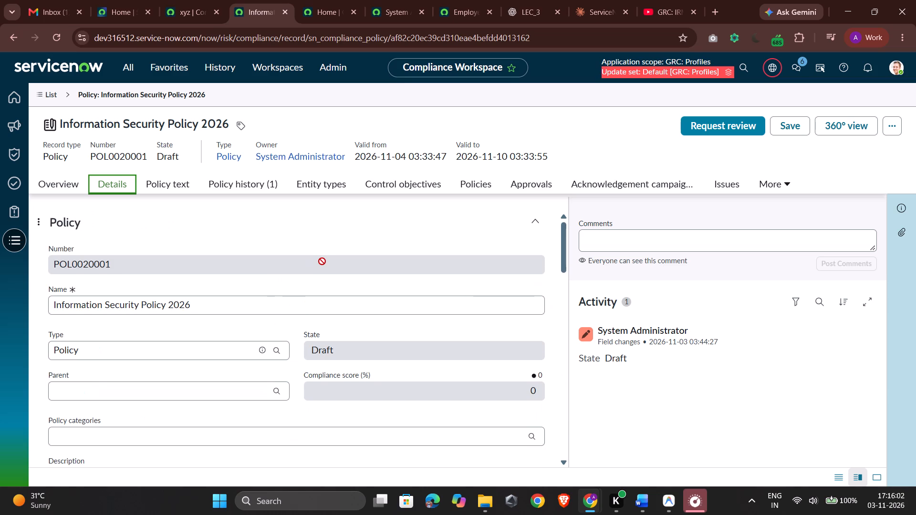
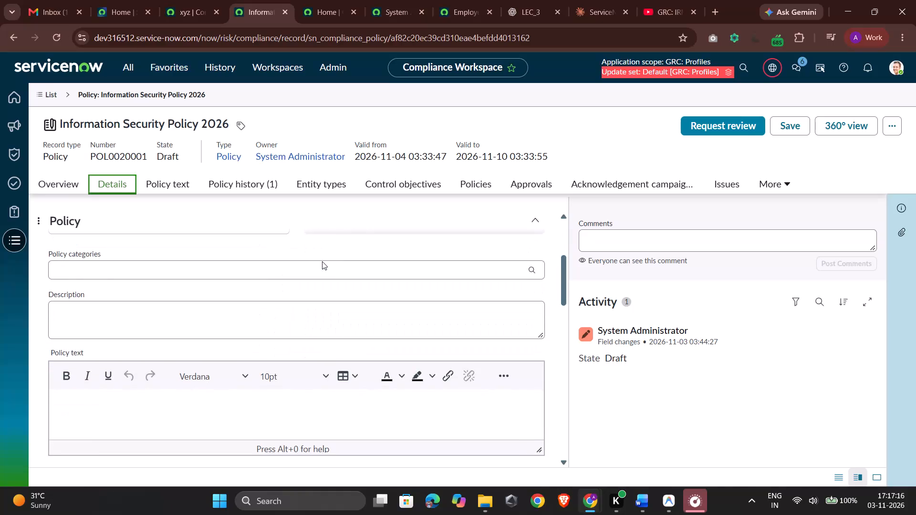
Bring up the context options for the Description field in the Policy section of the record's details.
{"action": "scroll", "coordinate": [322, 261], "scroll_direction": "down", "scroll_amount": 1}
{"action": "right_click", "coordinate": [322, 261]}
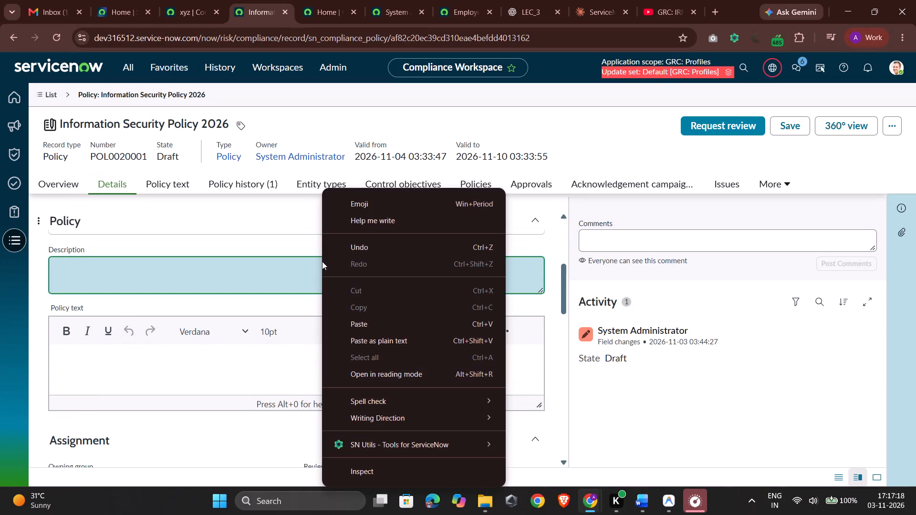
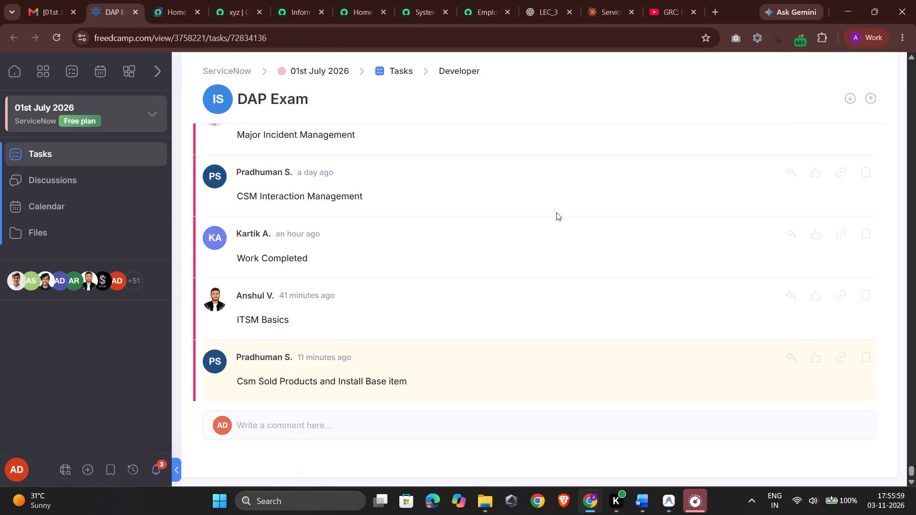
Start a new comment below the latest comments on the DAP Exam task in Freedcamp.
{"action": "scroll", "coordinate": [320, 338], "scroll_direction": "down", "scroll_amount": 2}
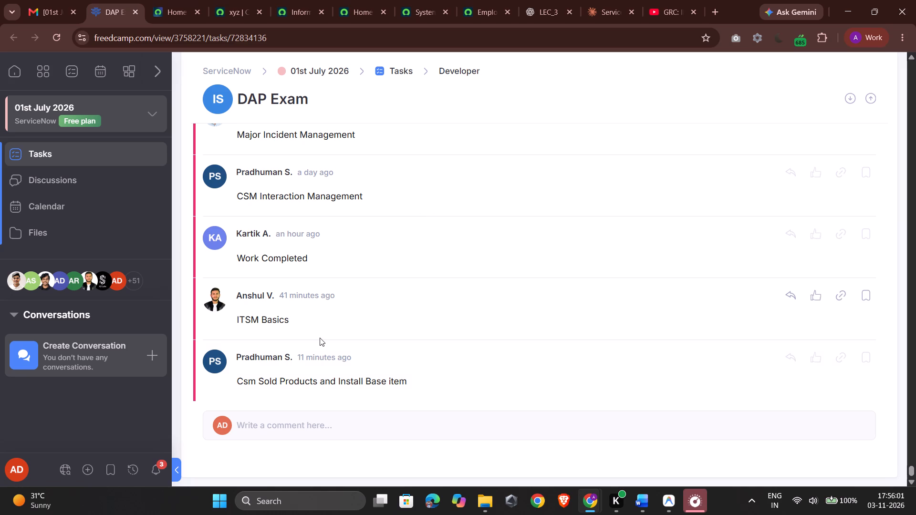
{"action": "scroll", "coordinate": [320, 338], "scroll_direction": "down", "scroll_amount": 2}
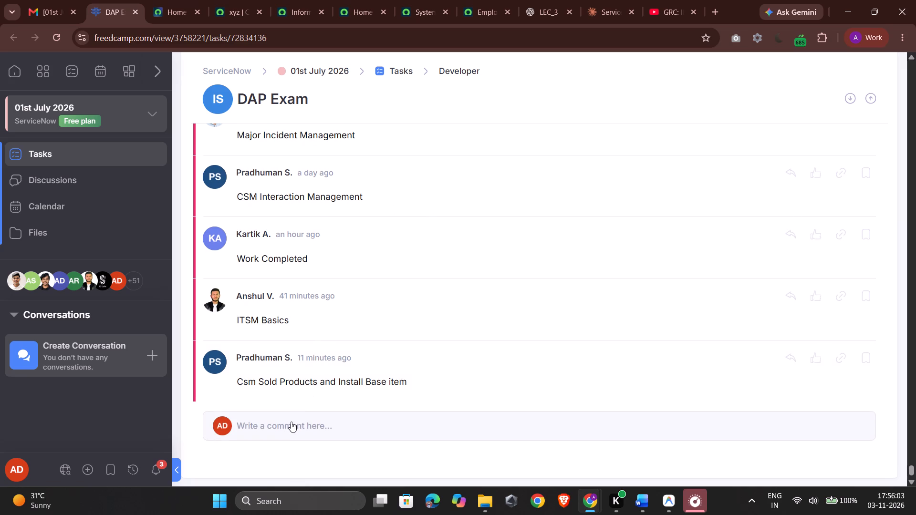
{"action": "left_click", "coordinate": [291, 423]}
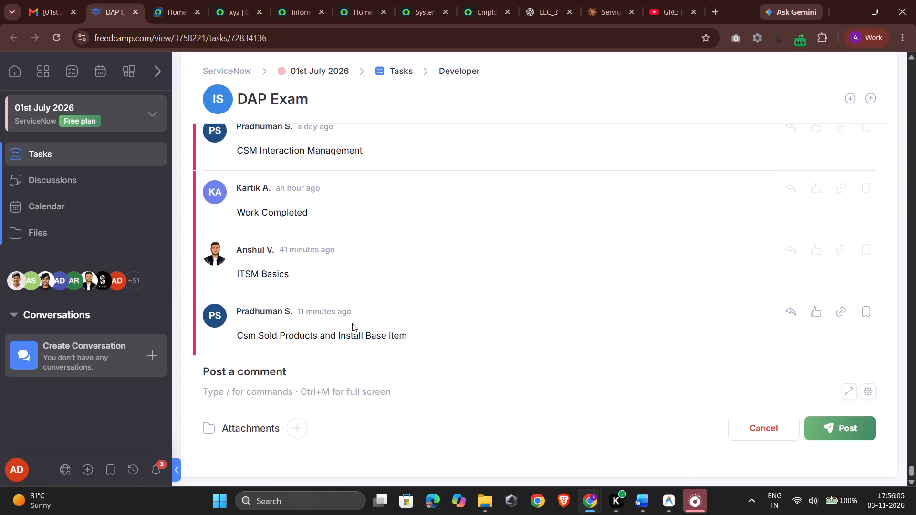
Examine the topic comments that team members have posted on the DAP Exam task.
{"action": "scroll", "coordinate": [352, 323], "scroll_direction": "up", "scroll_amount": 4}
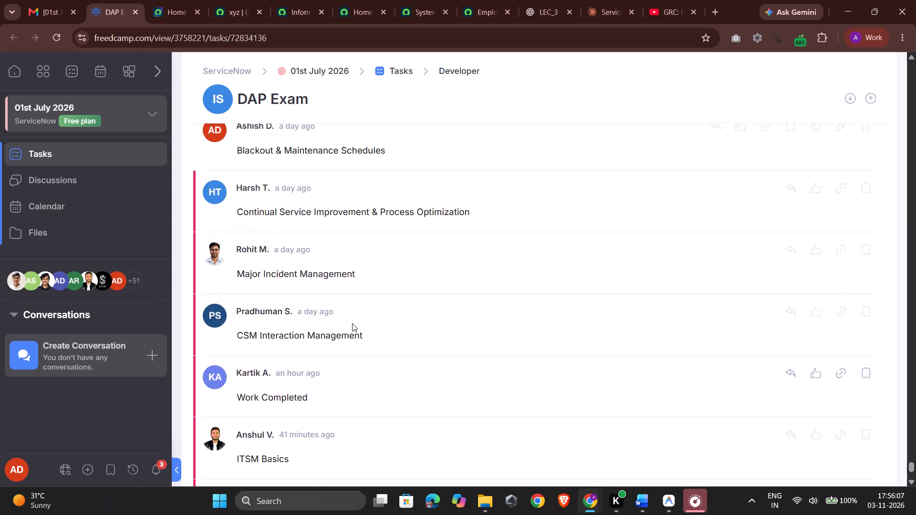
{"action": "scroll", "coordinate": [352, 323], "scroll_direction": "up", "scroll_amount": 3}
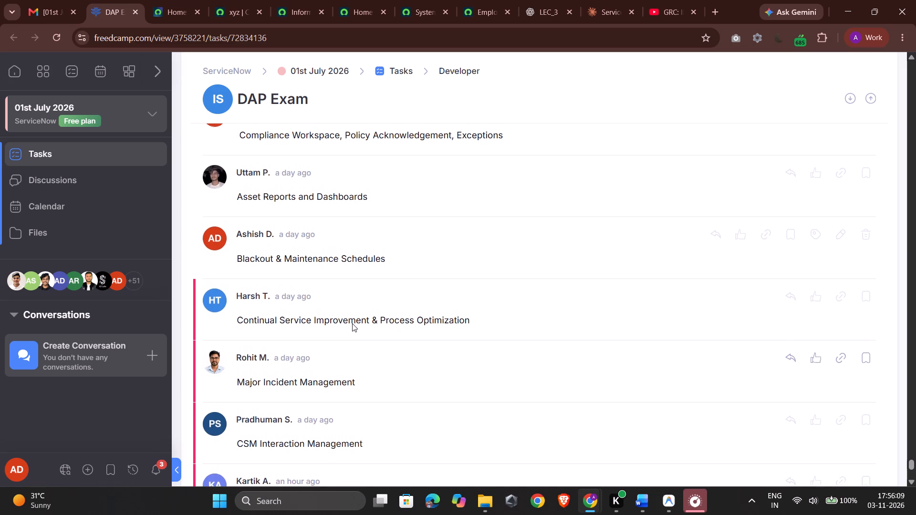
{"action": "scroll", "coordinate": [352, 323], "scroll_direction": "up", "scroll_amount": 2}
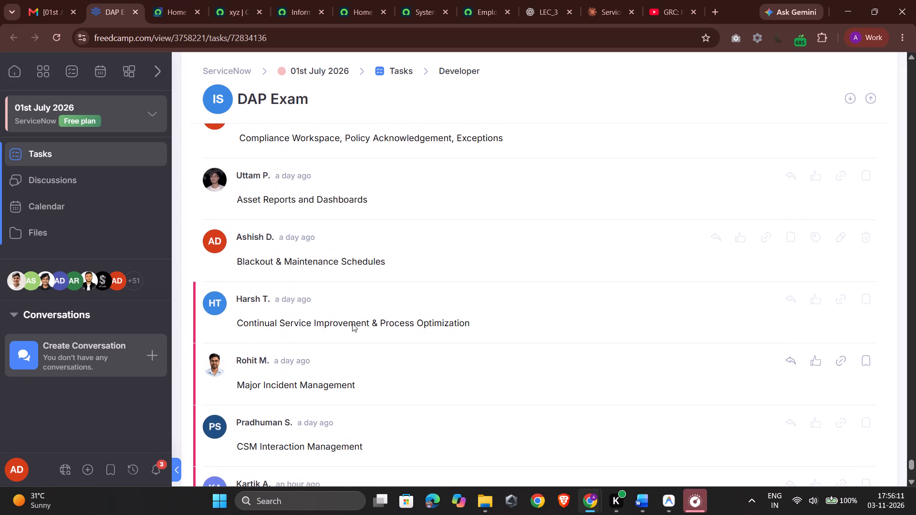
{"action": "scroll", "coordinate": [352, 323], "scroll_direction": "up", "scroll_amount": 1}
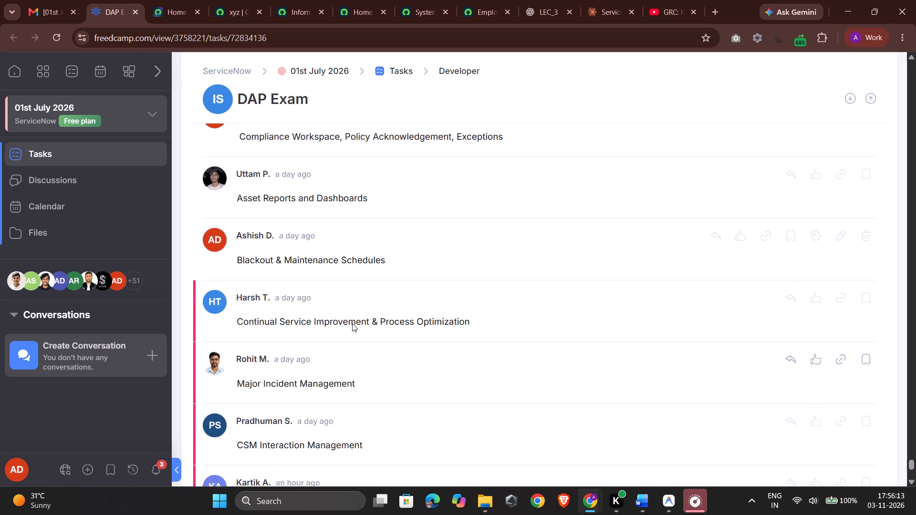
{"action": "scroll", "coordinate": [352, 323], "scroll_direction": "up", "scroll_amount": 2}
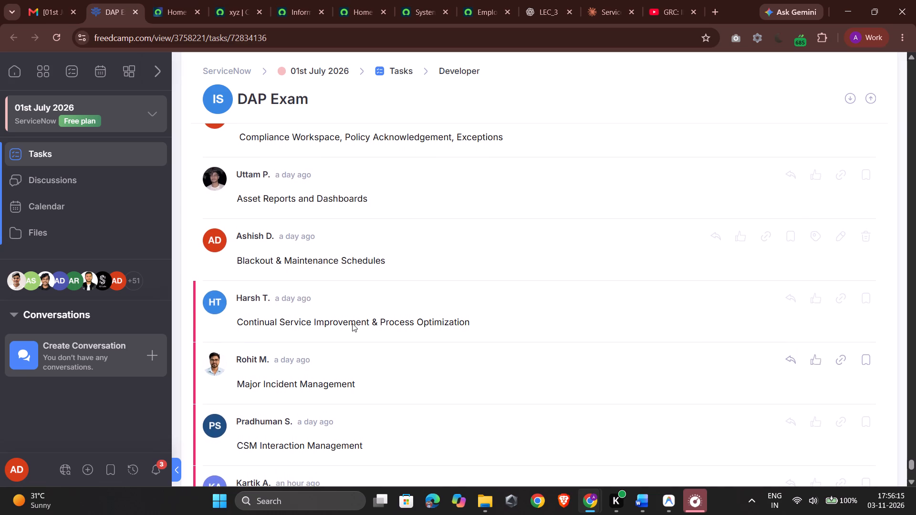
{"action": "scroll", "coordinate": [352, 323], "scroll_direction": "up", "scroll_amount": 2}
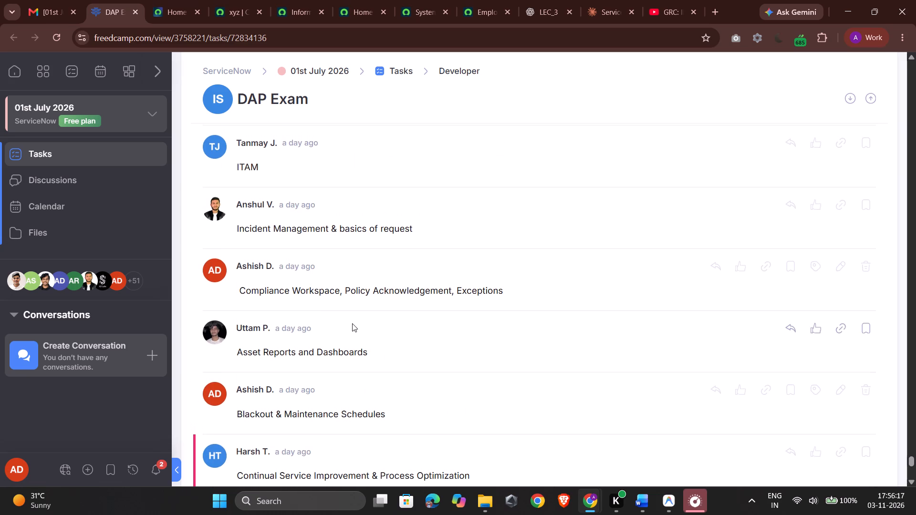
{"action": "scroll", "coordinate": [352, 323], "scroll_direction": "down", "scroll_amount": 5}
{"action": "scroll", "coordinate": [352, 323], "scroll_direction": "up", "scroll_amount": 1}
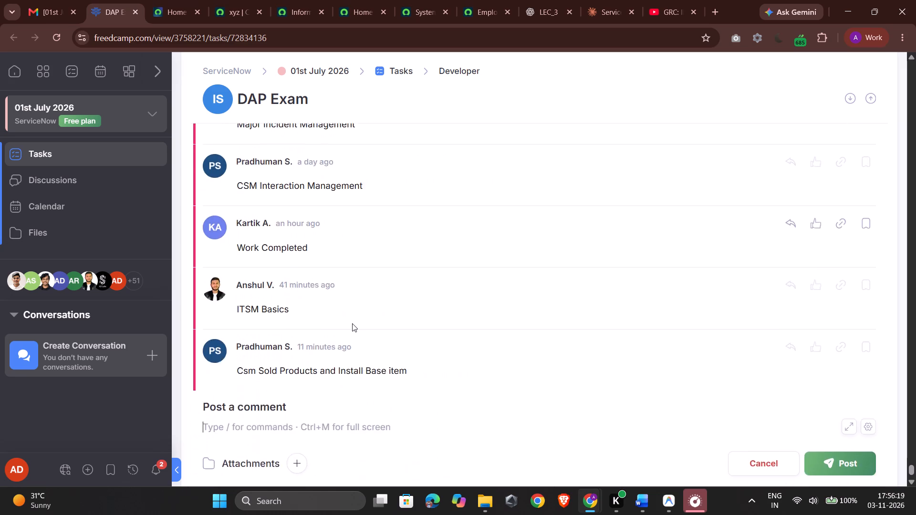
{"action": "scroll", "coordinate": [352, 323], "scroll_direction": "up", "scroll_amount": 2}
{"action": "scroll", "coordinate": [352, 323], "scroll_direction": "down", "scroll_amount": 12}
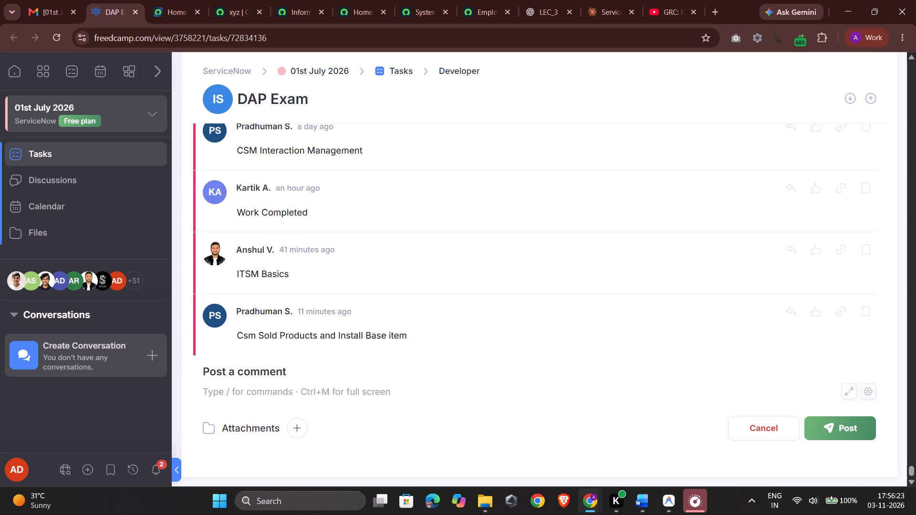
Post the comment "controls" on the DAP Exam task.
{"action": "type", "text": "control and"}
{"action": "key", "text": "space"}
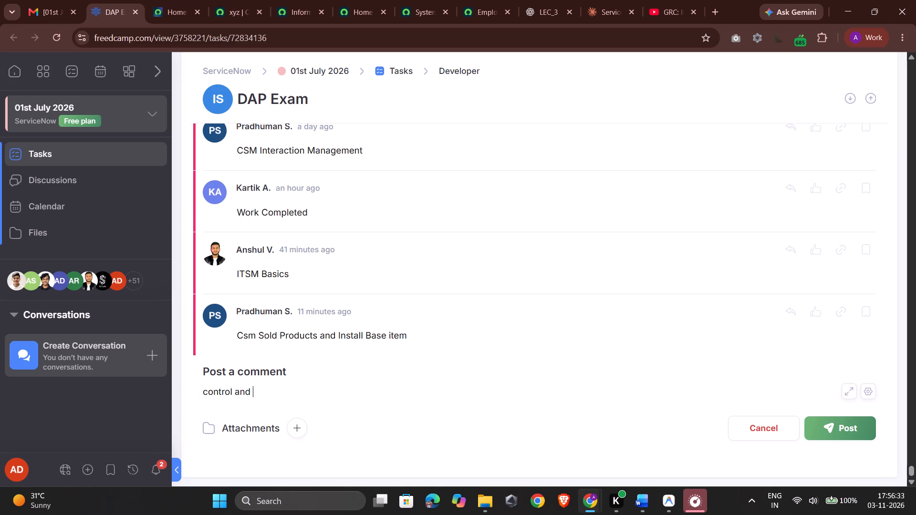
{"action": "key", "text": "BackSpace"}
{"action": "key", "text": "BackSpace"}
{"action": "key", "text": "BackSpace"}
{"action": "key", "text": "BackSpace"}
{"action": "key", "text": "BackSpace"}
{"action": "key", "text": "s"}
{"action": "key", "text": "Return"}
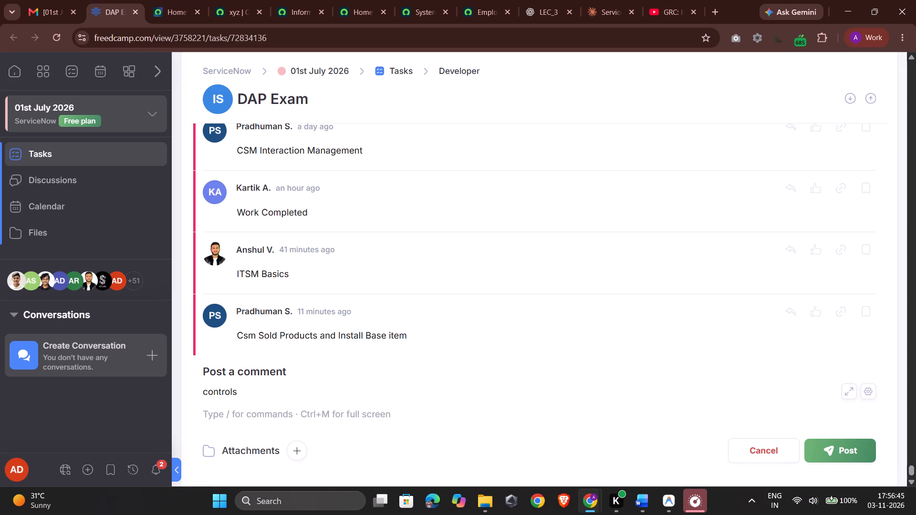
{"action": "left_click", "coordinate": [853, 450]}
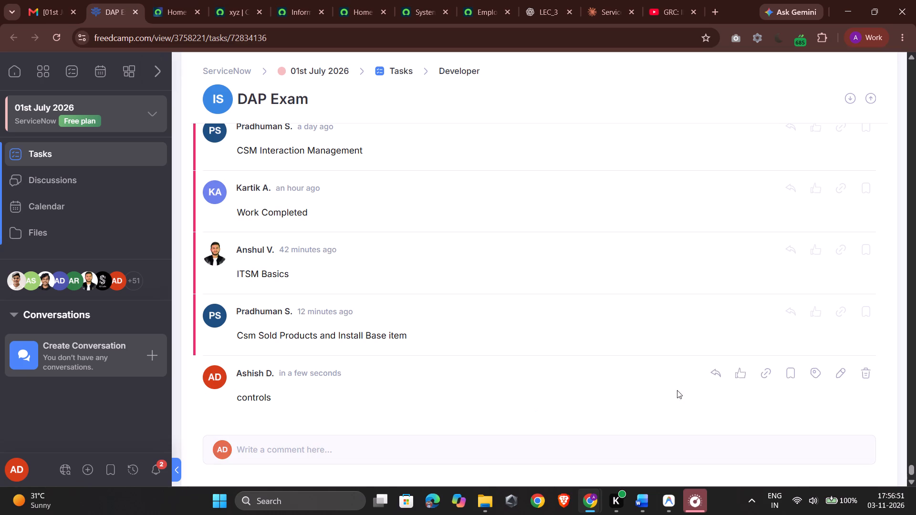
Close the DAP Exam task page after checking its comment thread.
{"action": "scroll", "coordinate": [509, 310], "scroll_direction": "down", "scroll_amount": 4}
{"action": "scroll", "coordinate": [509, 310], "scroll_direction": "up", "scroll_amount": 6}
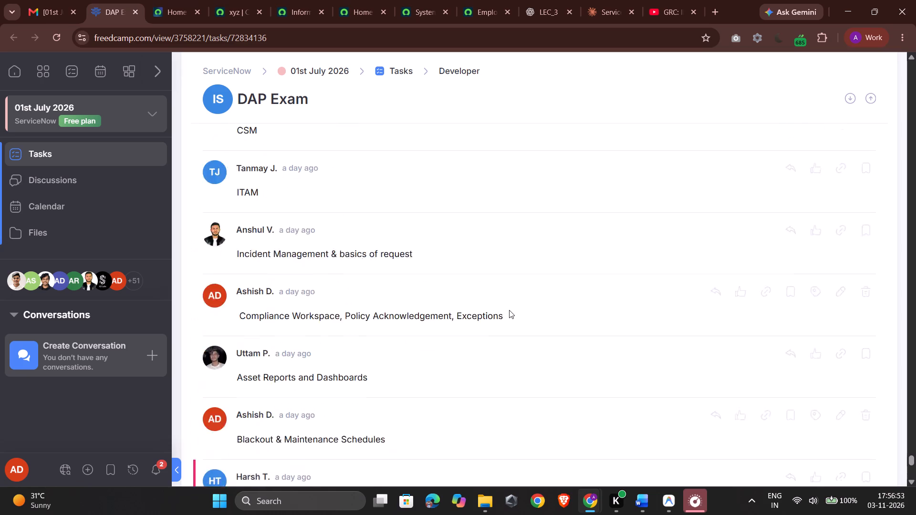
{"action": "left_click", "coordinate": [136, 13]}
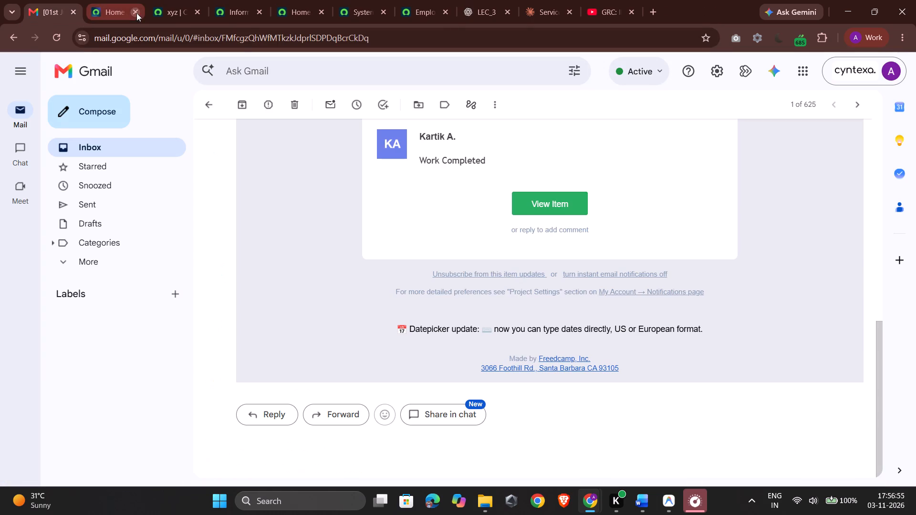
Review the Policy section in the details of the Information Security Policy 2026 record in ServiceNow.
{"action": "left_click", "coordinate": [239, 3]}
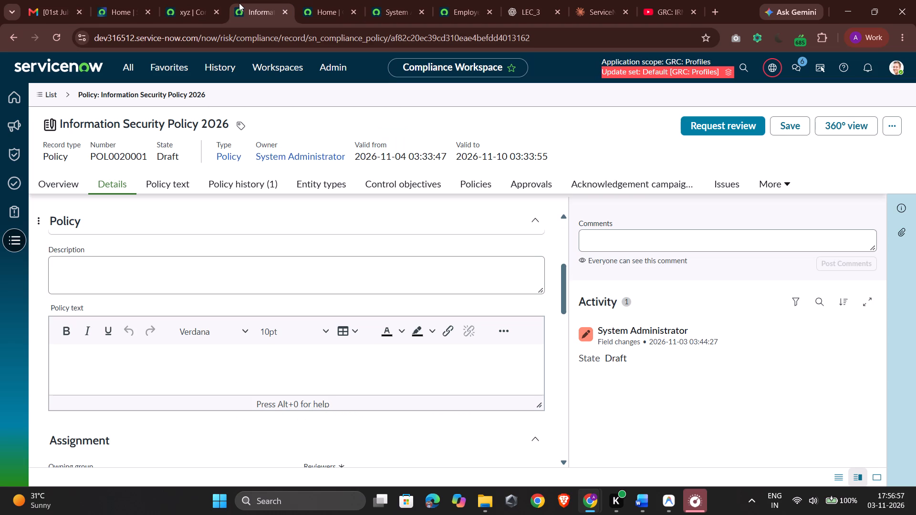
{"action": "scroll", "coordinate": [357, 332], "scroll_direction": "down", "scroll_amount": 10}
{"action": "scroll", "coordinate": [357, 332], "scroll_direction": "up", "scroll_amount": 8}
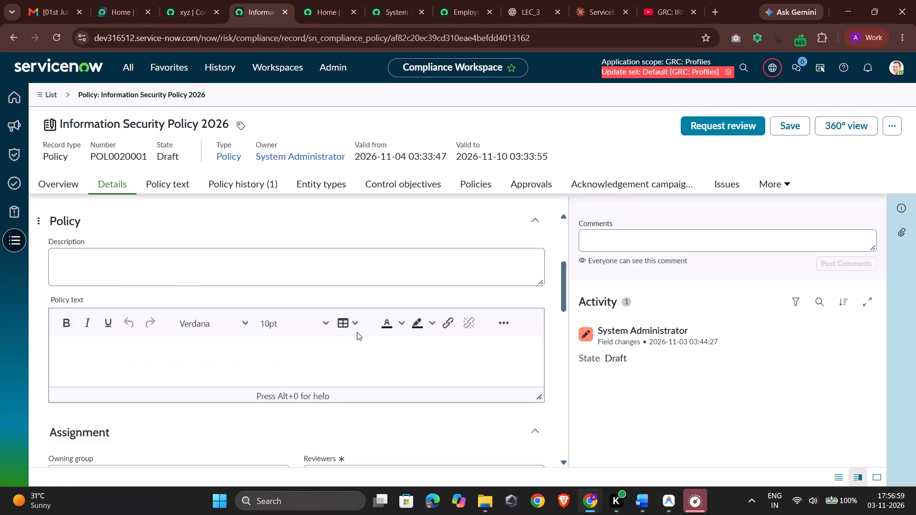
{"action": "scroll", "coordinate": [357, 332], "scroll_direction": "up", "scroll_amount": 8}
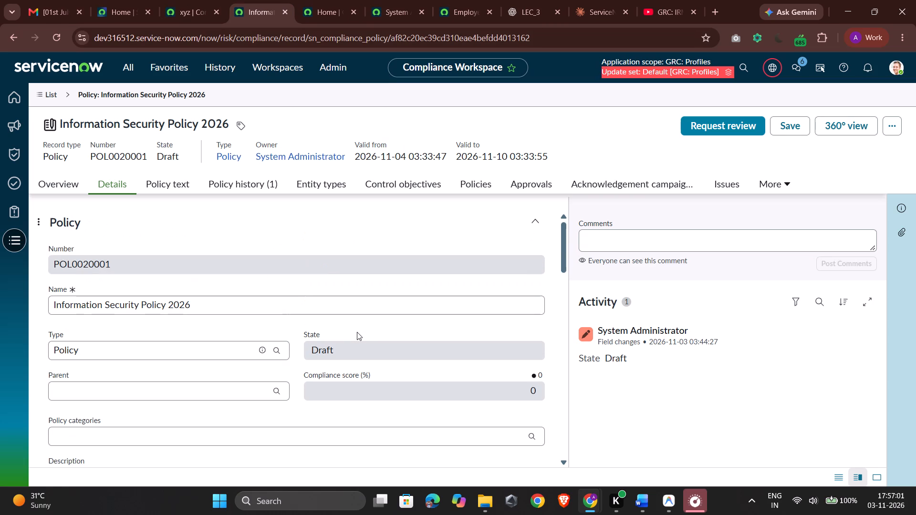
Switch to the GRC: IRM Batch1 Day9 video on YouTube, skip its advertisement and show it full screen.
{"action": "left_click", "coordinate": [656, 0]}
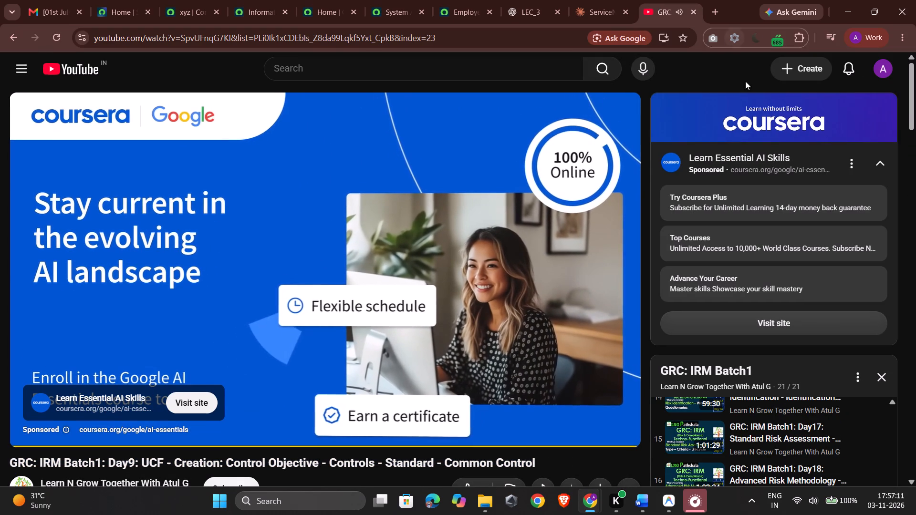
{"action": "left_click", "coordinate": [601, 396]}
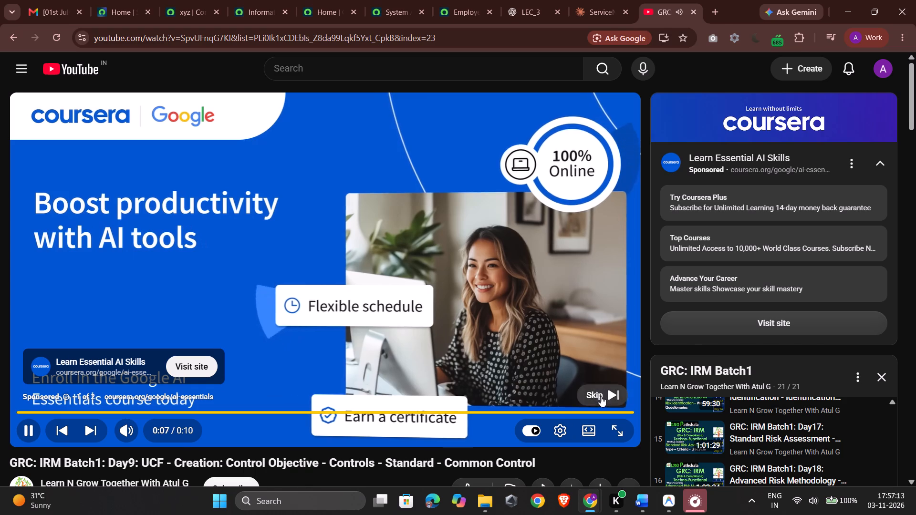
{"action": "left_click", "coordinate": [617, 430]}
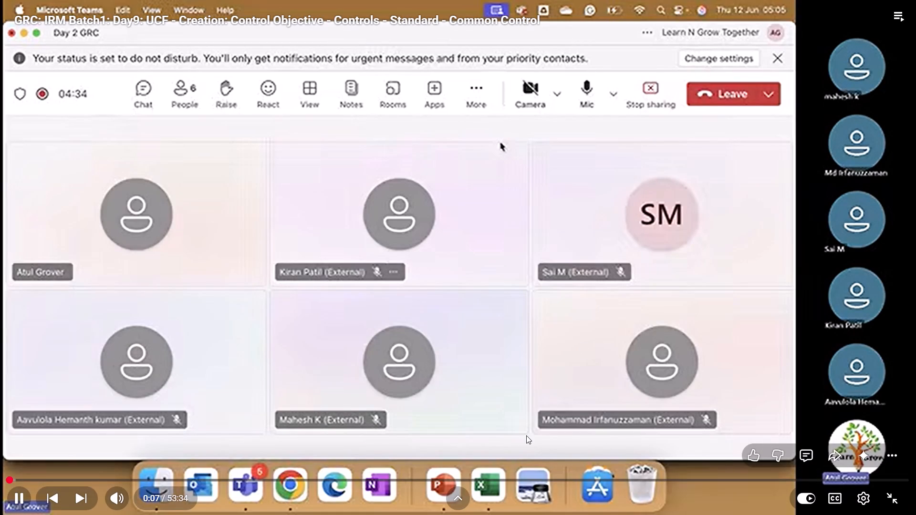
Set the training video's quality to 1080p.
{"action": "left_click", "coordinate": [866, 503]}
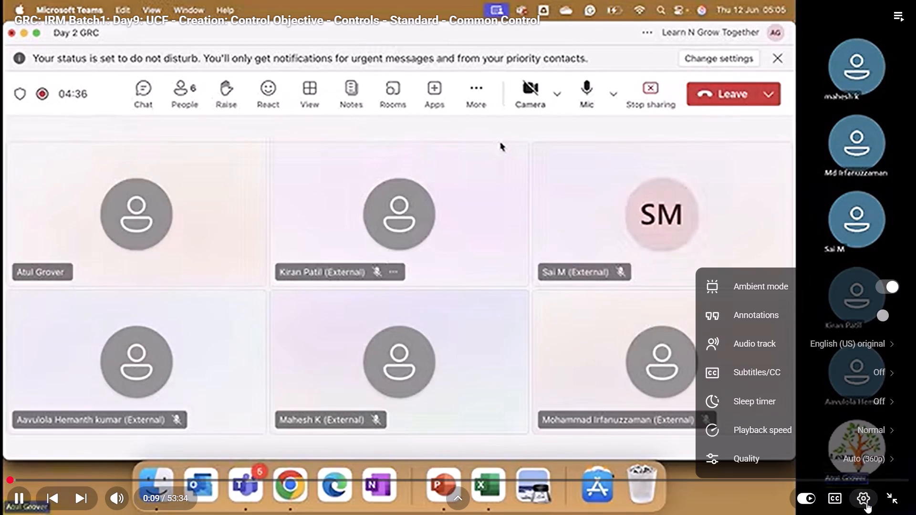
{"action": "left_click", "coordinate": [846, 456]}
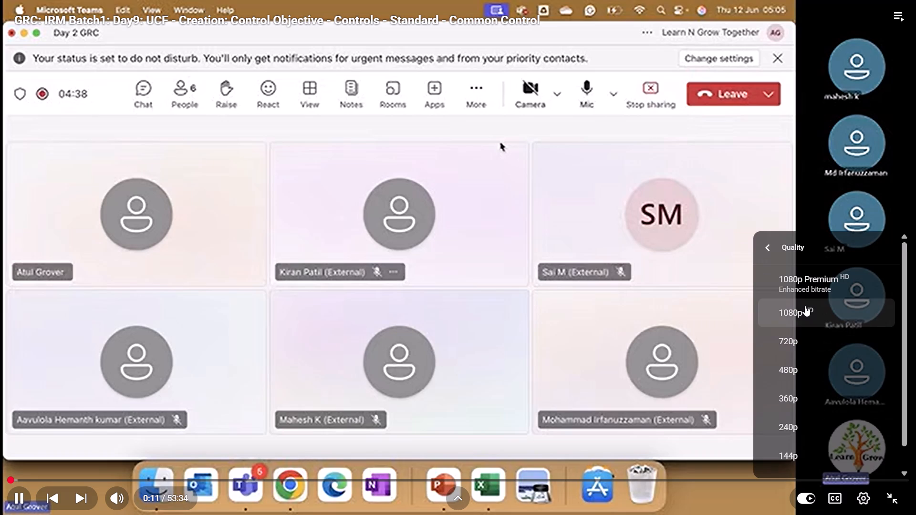
{"action": "left_click", "coordinate": [805, 306]}
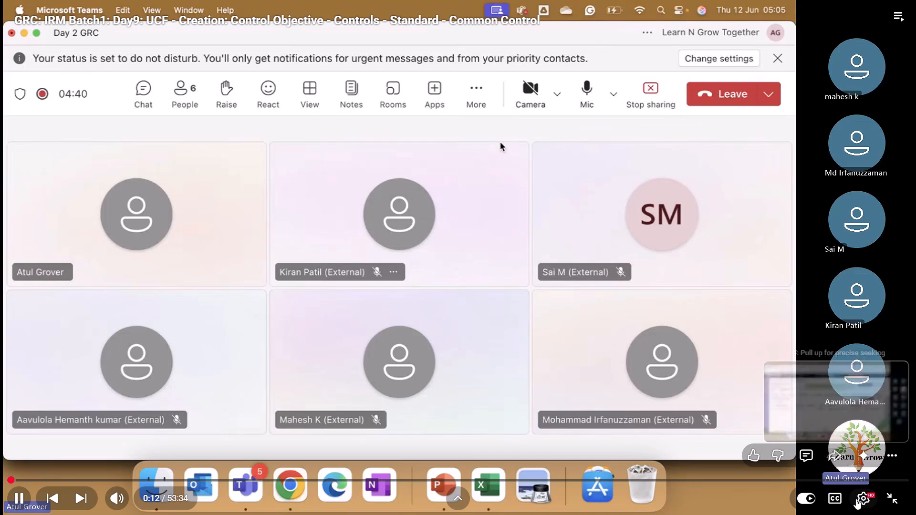
Set the training video's playback speed to 2.0 and dismiss the playback settings.
{"action": "left_click", "coordinate": [856, 499]}
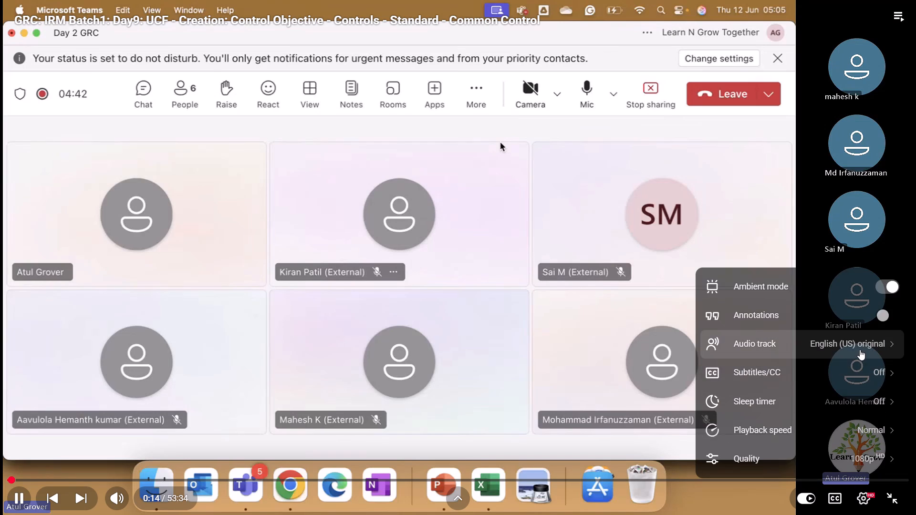
{"action": "left_click", "coordinate": [878, 427]}
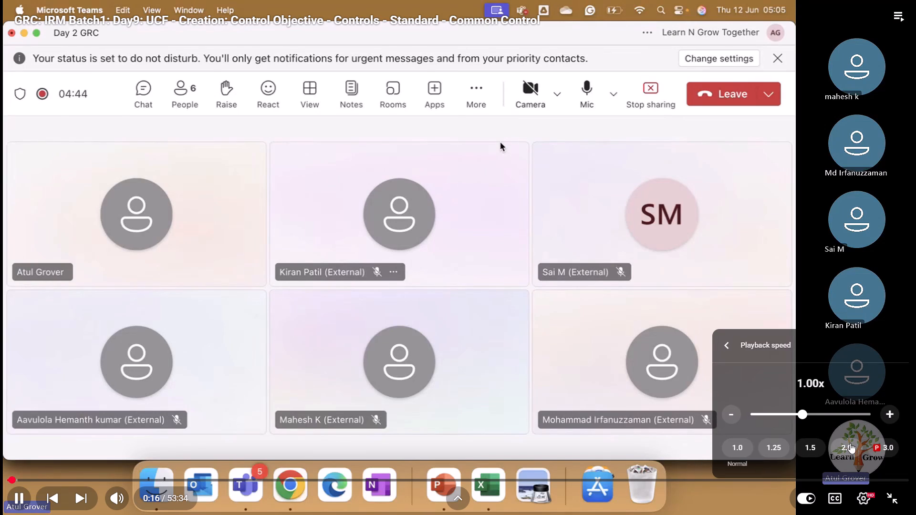
{"action": "left_click", "coordinate": [850, 443]}
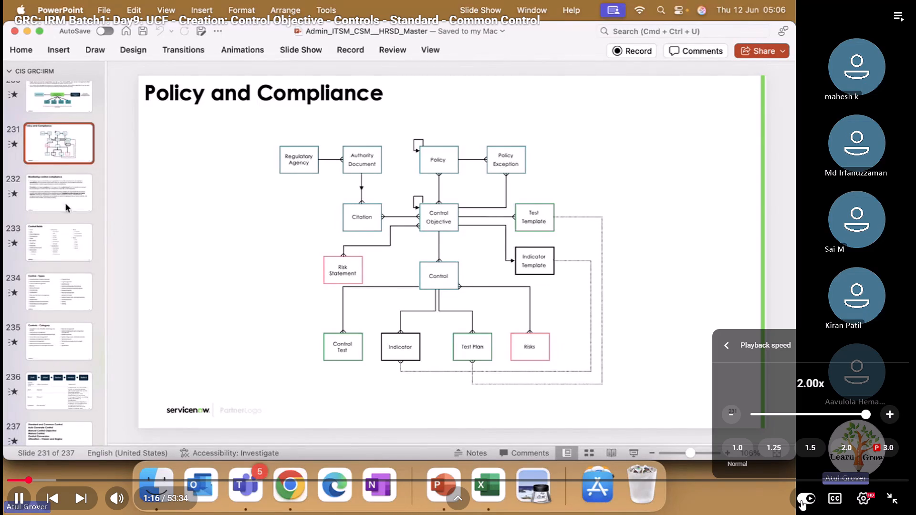
{"action": "left_click", "coordinate": [859, 503]}
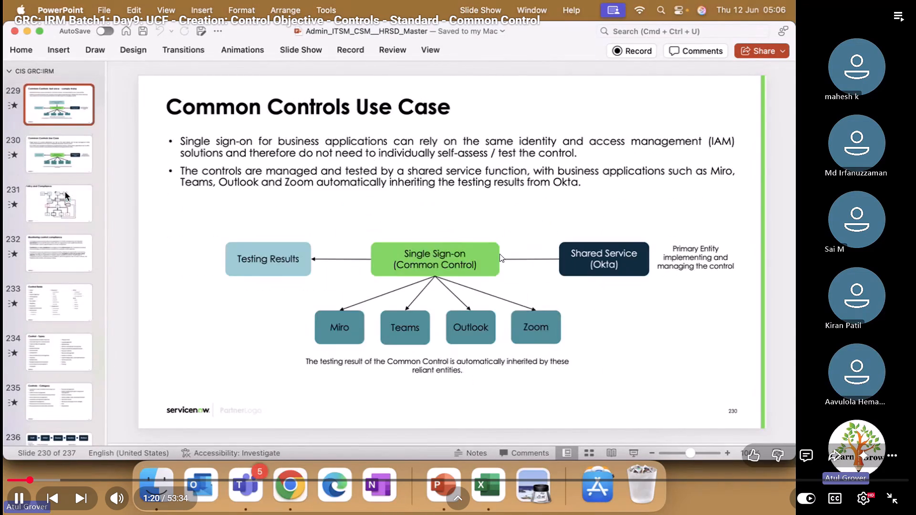